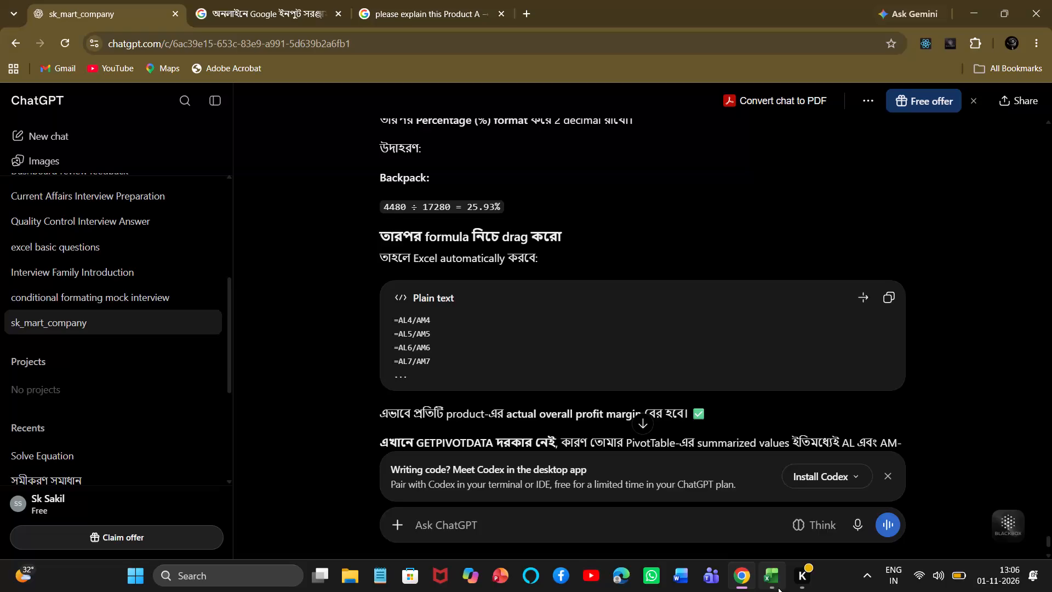
Switch to the Excel workbook and clear the Bedsheet value in the Profit Margin % column, cell AN5.
{"action": "left_click", "coordinate": [769, 578]}
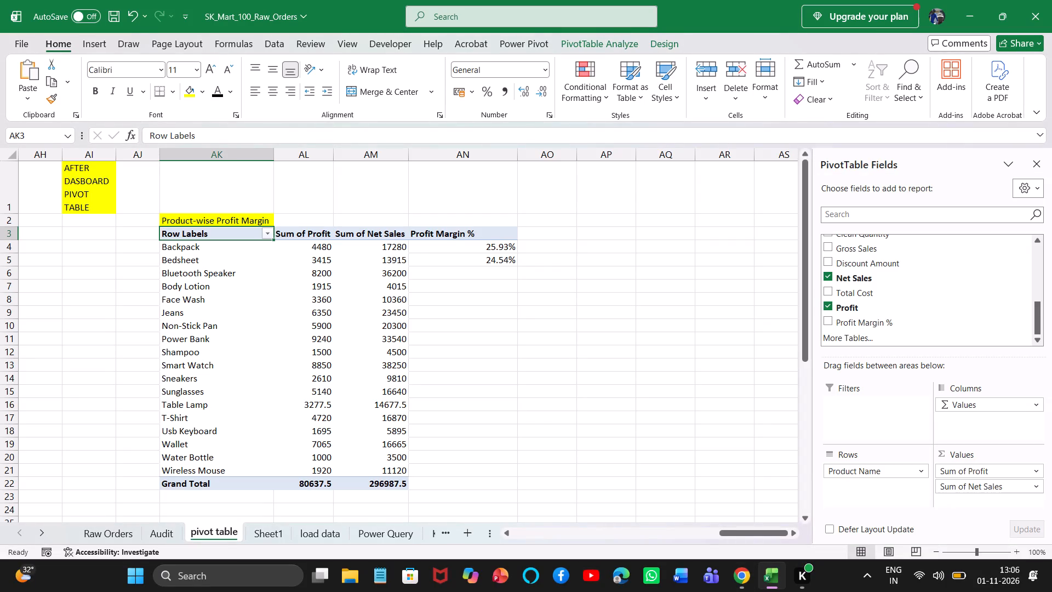
{"action": "left_click", "coordinate": [502, 261]}
{"action": "key", "text": "BackSpace"}
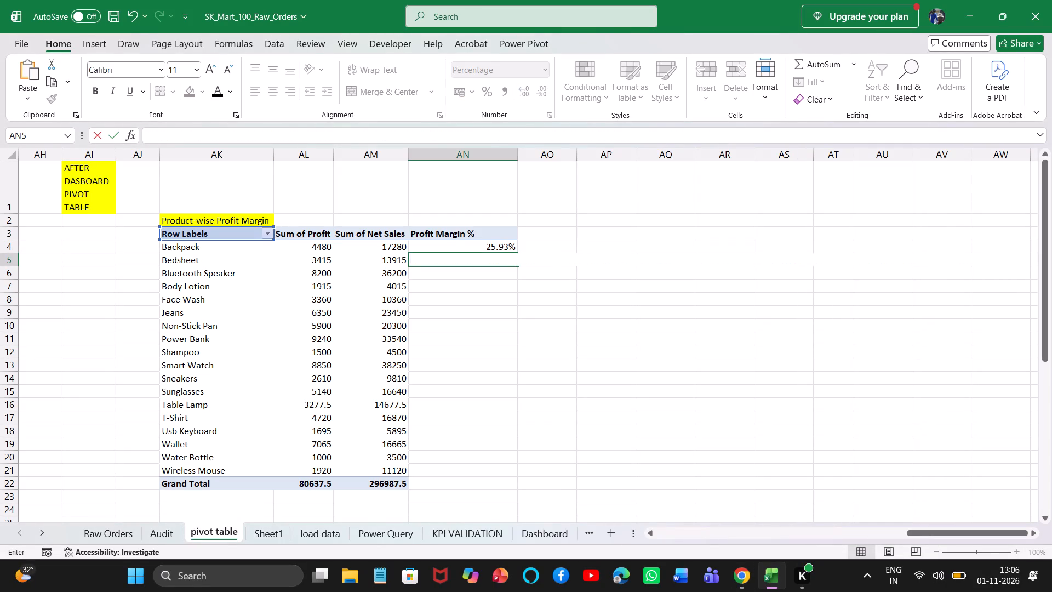
{"action": "left_click", "coordinate": [500, 247]}
{"action": "key", "text": "BackSpace"}
{"action": "key", "text": "equal"}
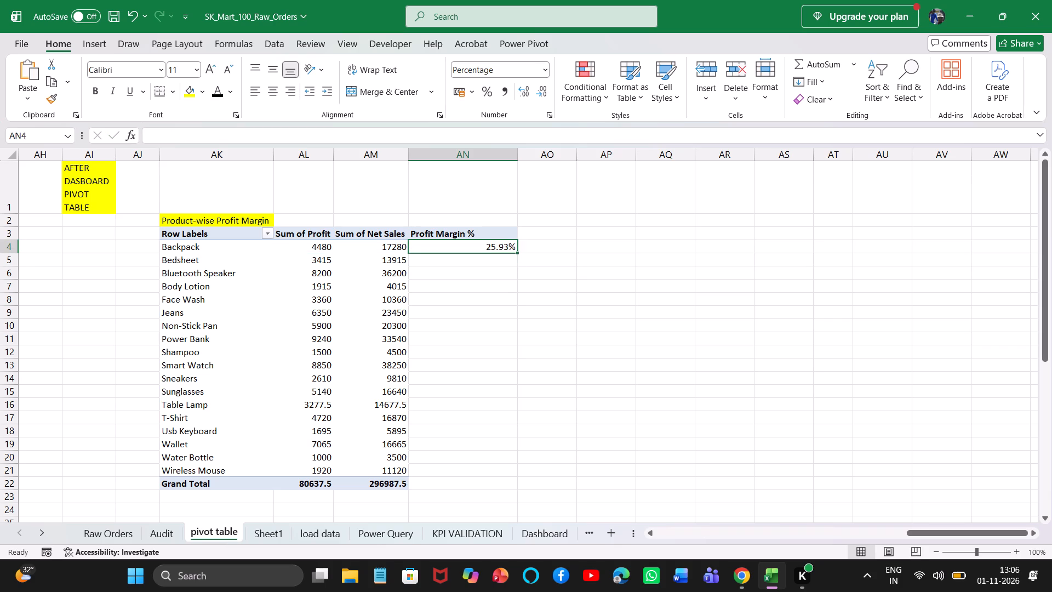
{"action": "double_click", "coordinate": [517, 253]}
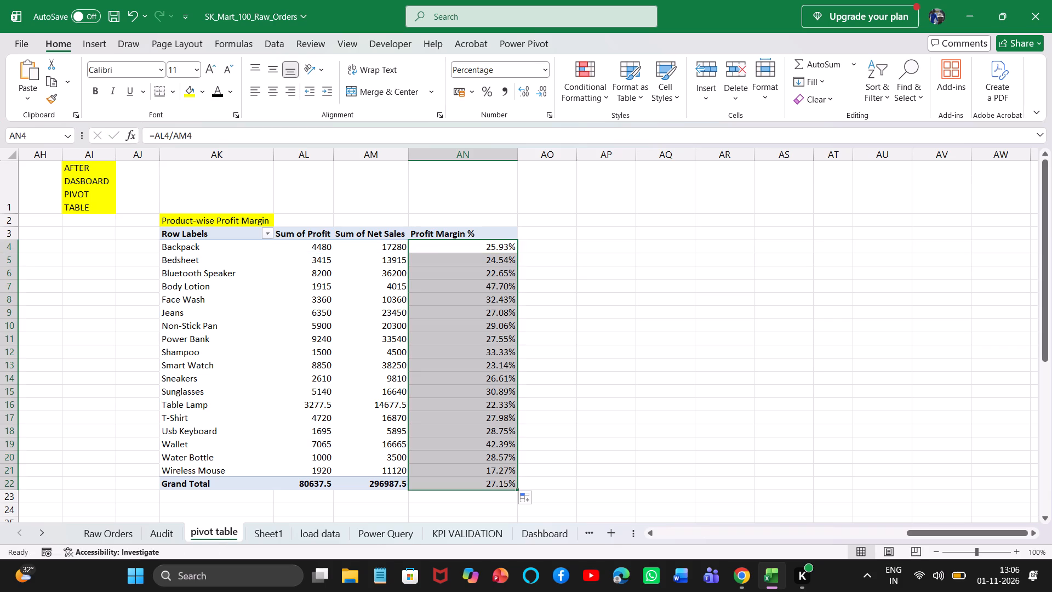
Replace the Grand Total formula in Profit Margin % cell AN22 with =SUM(AN4:AN21).
{"action": "left_click", "coordinate": [474, 483]}
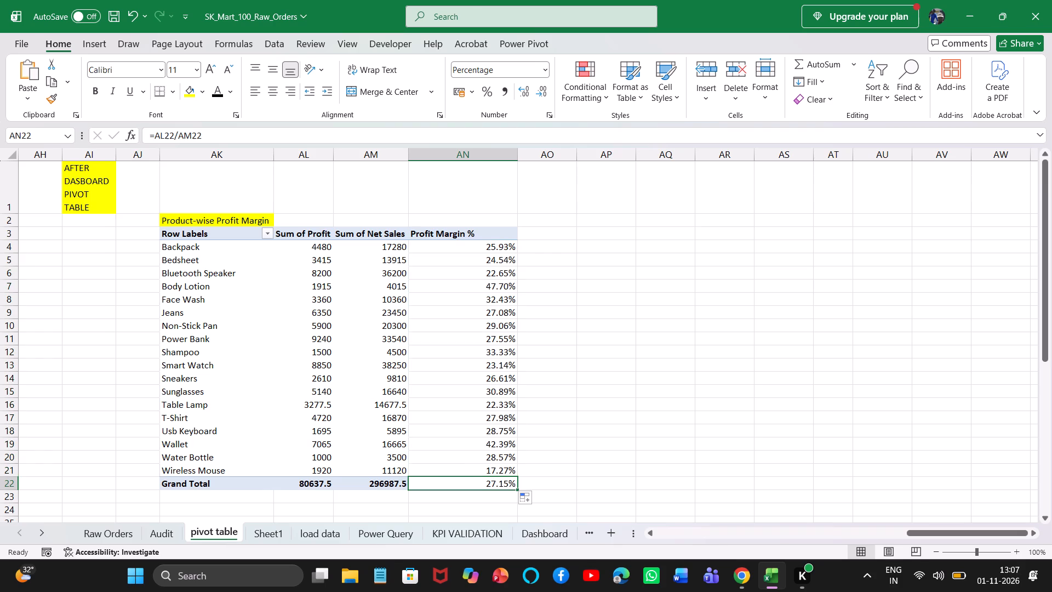
{"action": "key", "text": "BackSpace"}
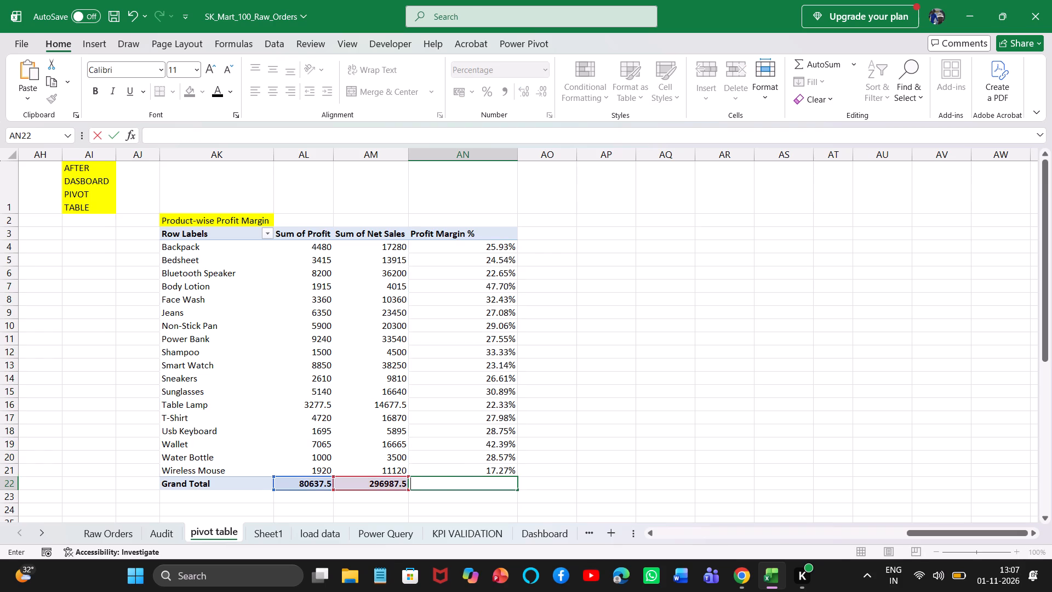
{"action": "left_click", "coordinate": [492, 489]}
{"action": "key", "text": "equal"}
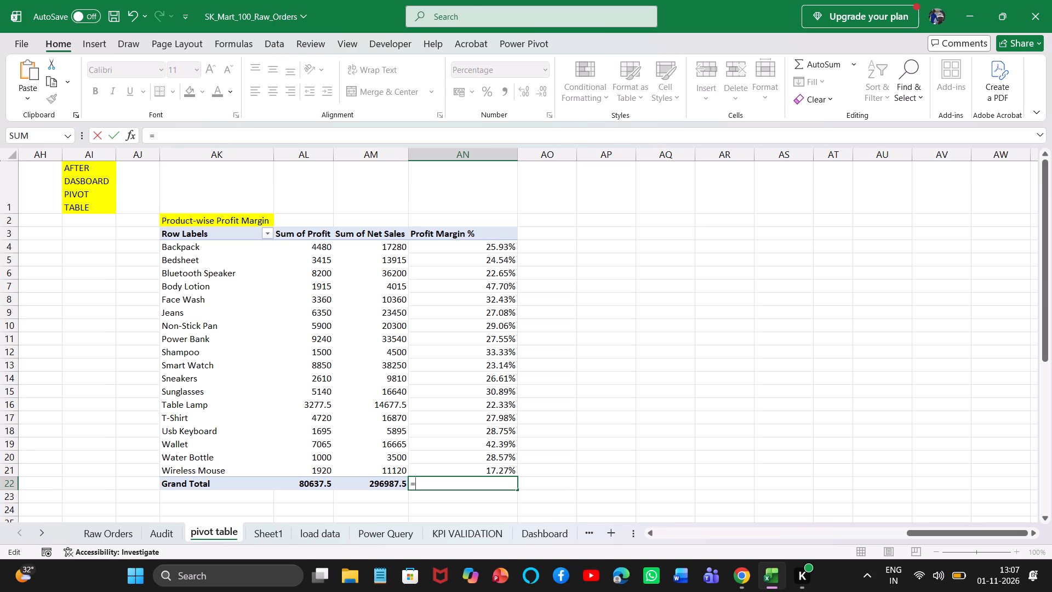
{"action": "type", "text": "SUM"}
{"action": "key", "text": "Tab"}
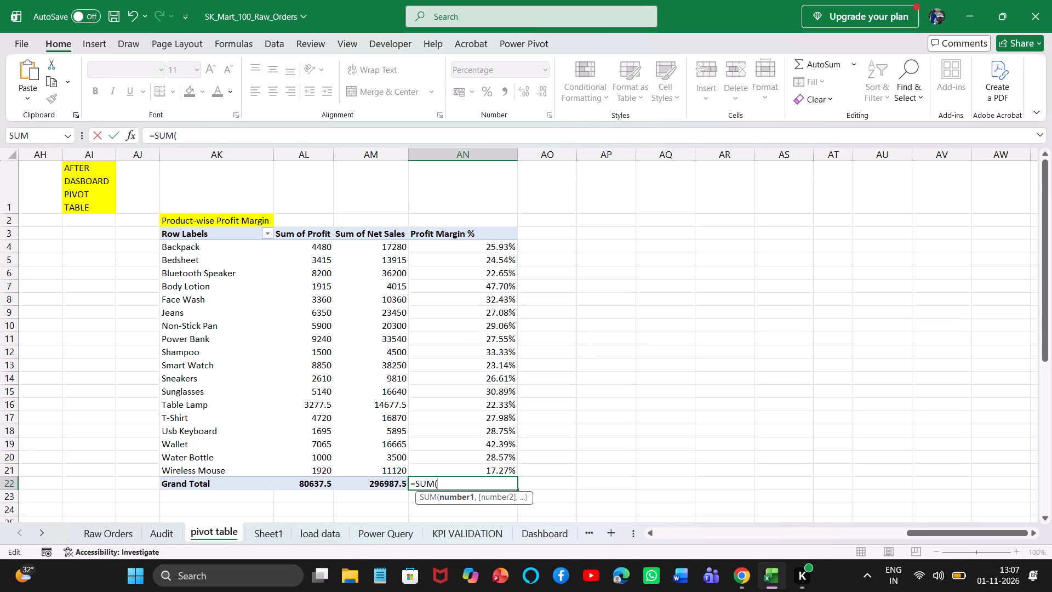
{"action": "left_click", "coordinate": [509, 250]}
{"action": "key", "text": "ctrl+shift+Down"}
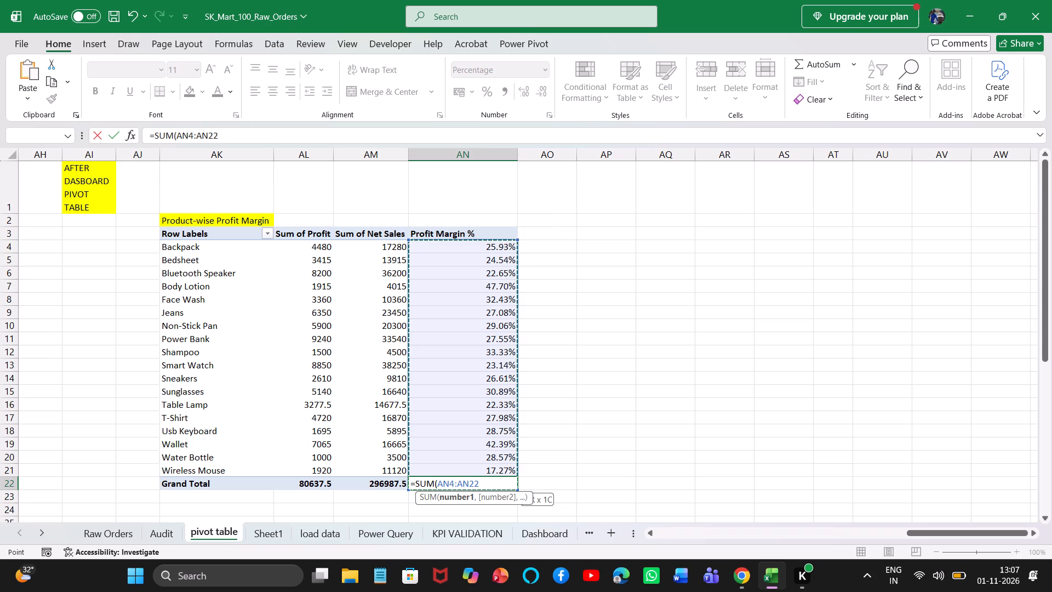
{"action": "key", "text": "ctrl+shift+Up"}
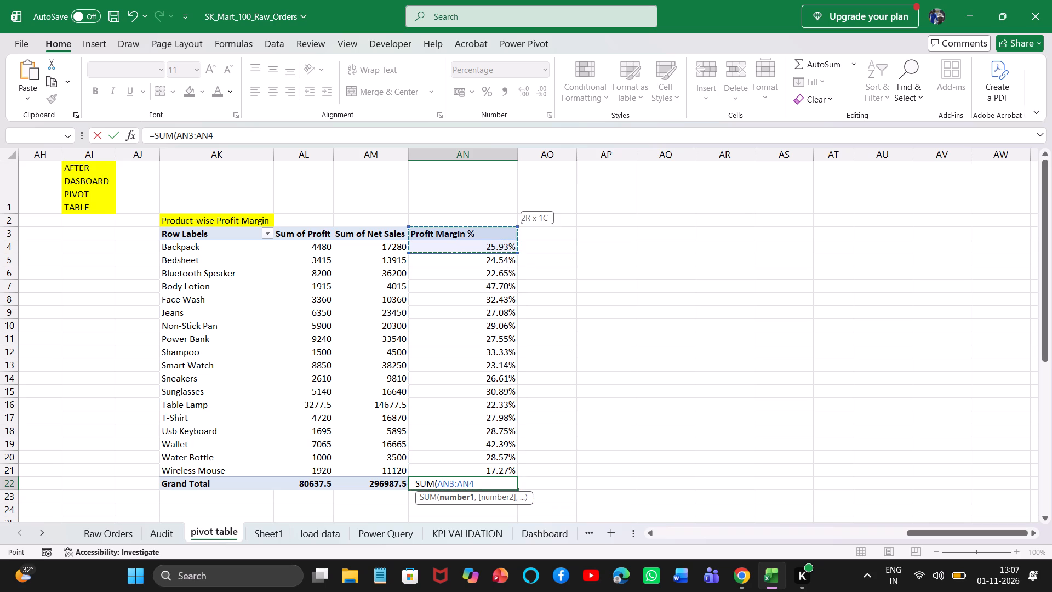
{"action": "left_click", "coordinate": [509, 250]}
{"action": "key", "text": "shift+Down"}
{"action": "key", "text": "shift+Down"}
{"action": "key", "text": "shift+Down"}
{"action": "key", "text": "shift+Down"}
{"action": "key", "text": "shift+Down"}
{"action": "key", "text": "shift+Down"}
{"action": "key", "text": "shift+Down"}
{"action": "key", "text": "shift+Down"}
{"action": "key", "text": "shift+Down"}
{"action": "key", "text": "shift+Down"}
{"action": "key", "text": "shift+Down"}
{"action": "key", "text": "shift+Down"}
{"action": "key", "text": "shift+Down"}
{"action": "key", "text": "shift+Down"}
{"action": "key", "text": "shift+Down"}
{"action": "key", "text": "shift+Down"}
{"action": "key", "text": "shift+Down"}
{"action": "key", "text": "shift+Down"}
{"action": "key", "text": "shift+Down"}
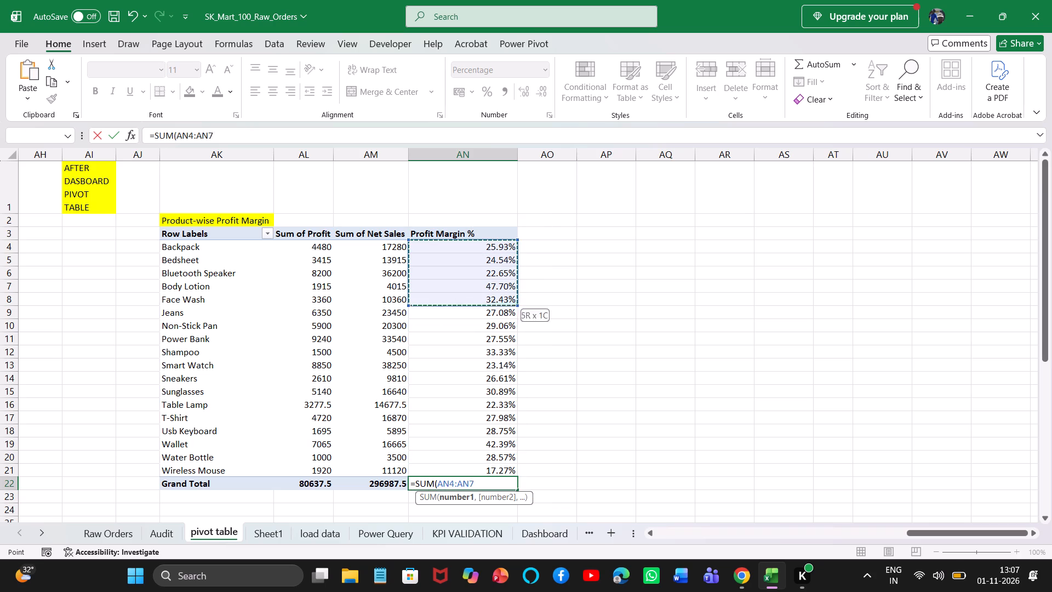
{"action": "key", "text": "shift+Up"}
{"action": "key", "text": "shift+Up"}
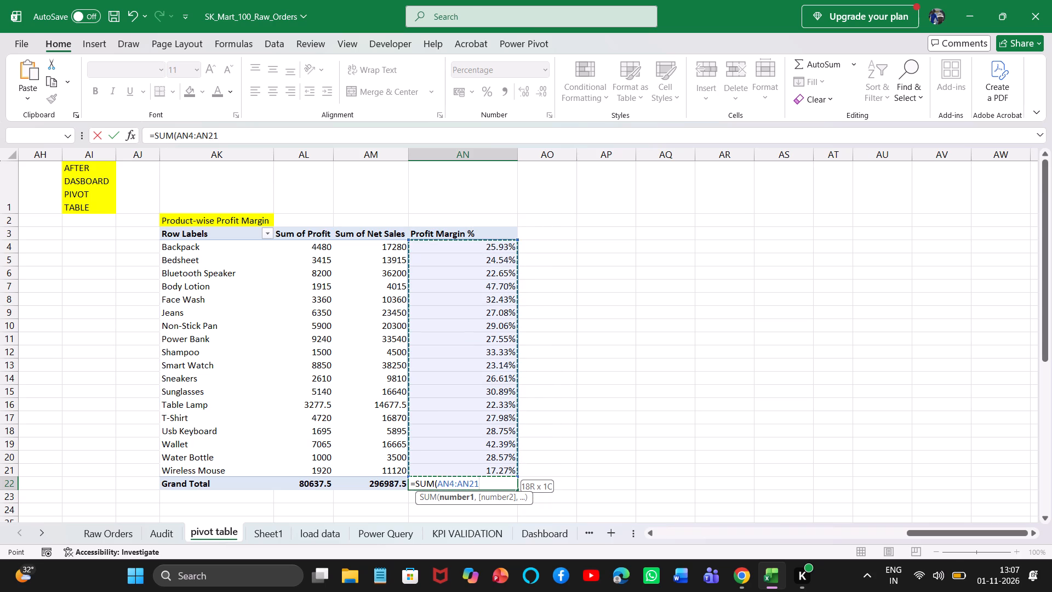
{"action": "key", "text": "shift+parenright"}
{"action": "key", "text": "Return"}
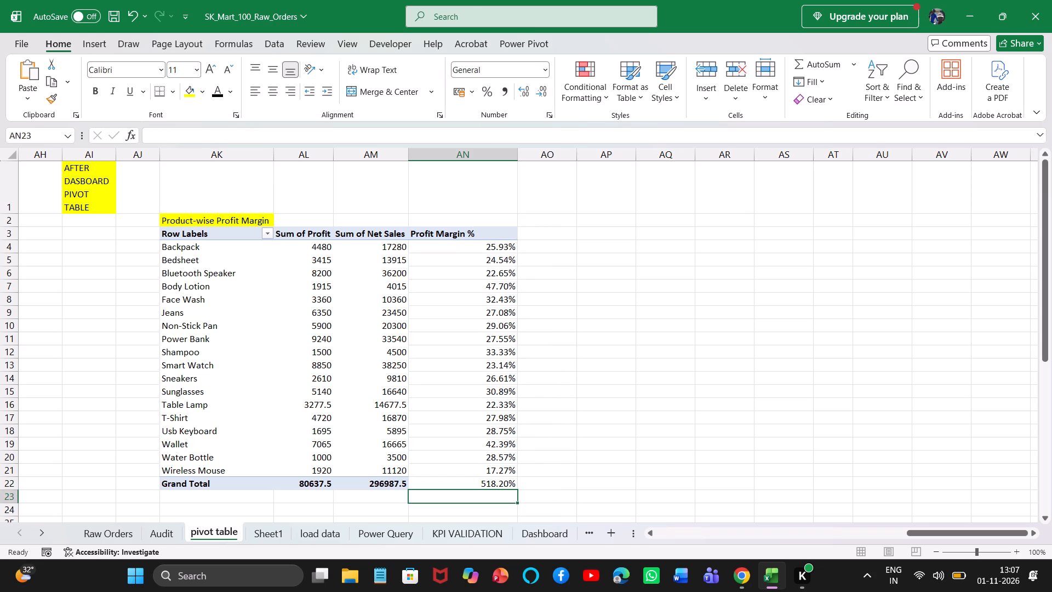
Copy the formatting of the Net Sales grand total in AM22 onto the Profit Margin % total in AN22.
{"action": "left_click", "coordinate": [501, 478]}
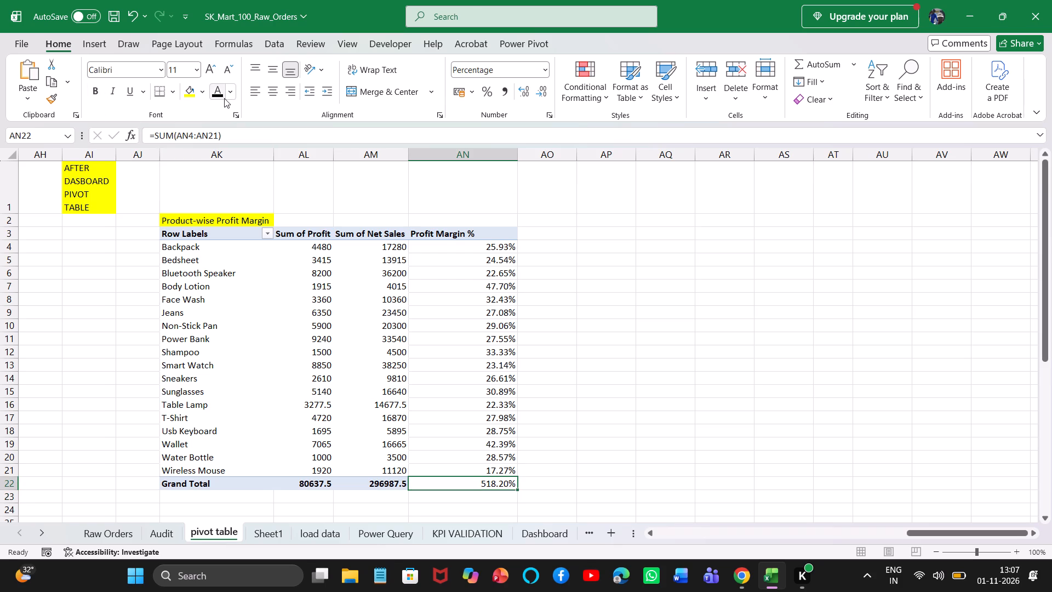
{"action": "left_click", "coordinate": [378, 487]}
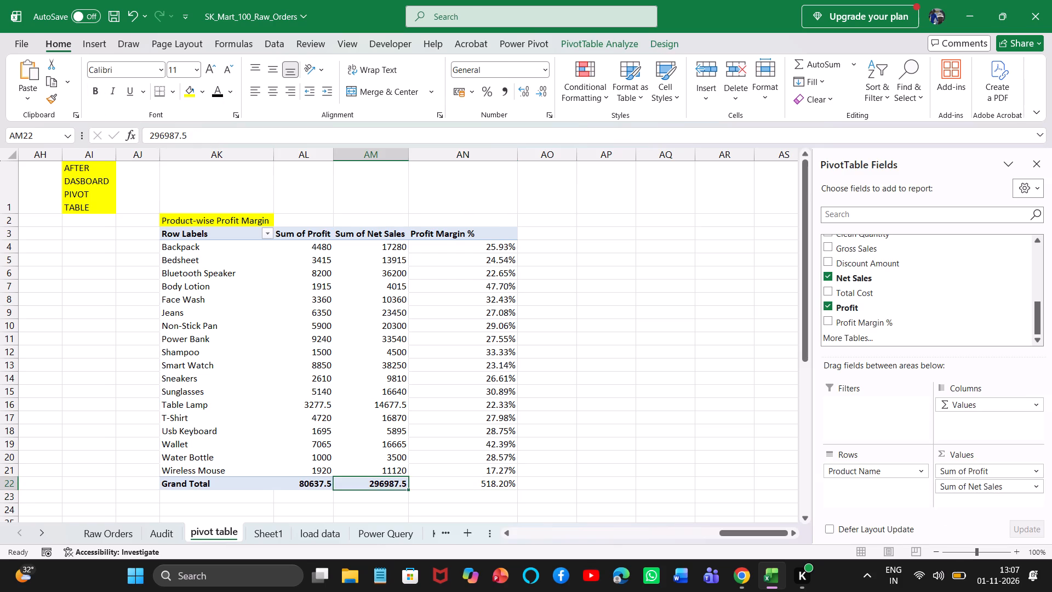
{"action": "left_click", "coordinate": [54, 102]}
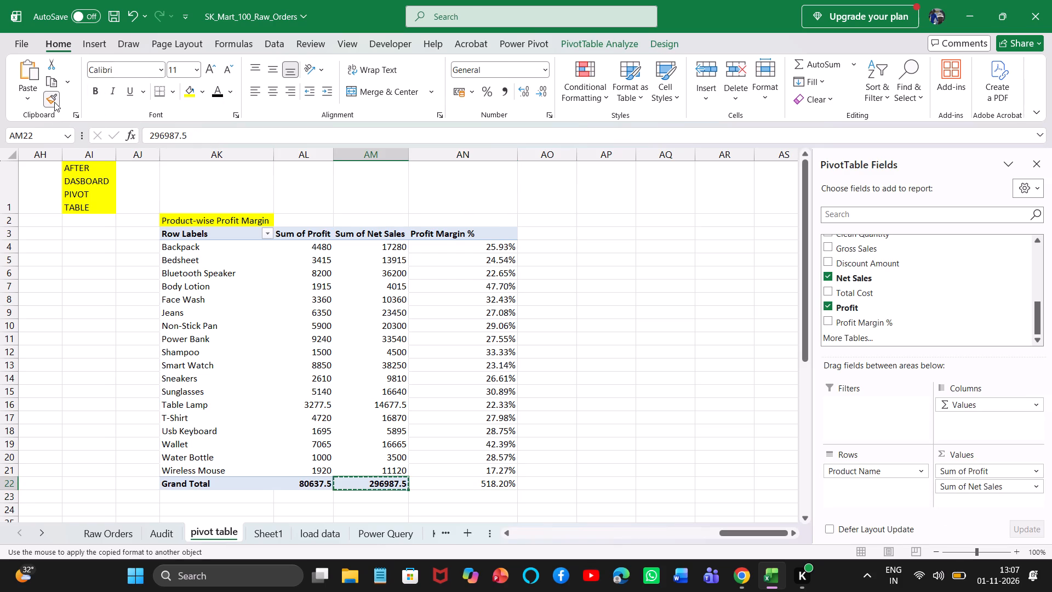
{"action": "left_click", "coordinate": [482, 481]}
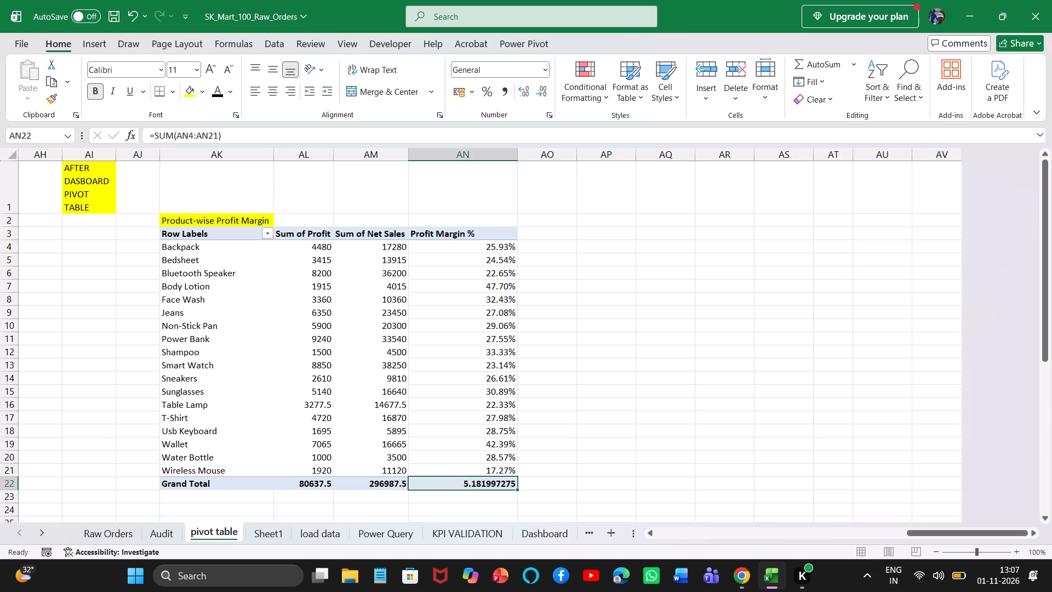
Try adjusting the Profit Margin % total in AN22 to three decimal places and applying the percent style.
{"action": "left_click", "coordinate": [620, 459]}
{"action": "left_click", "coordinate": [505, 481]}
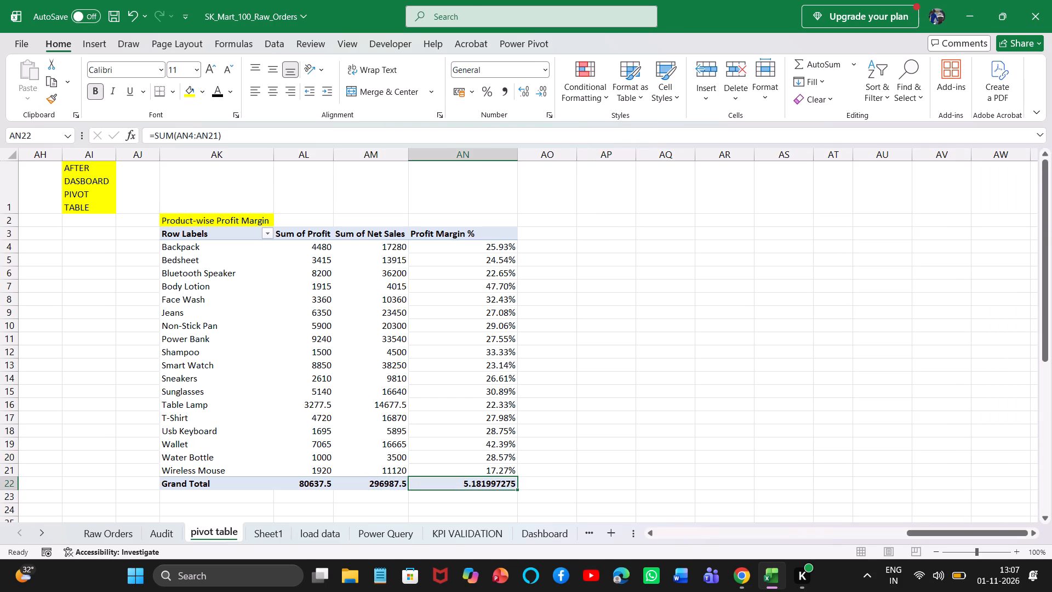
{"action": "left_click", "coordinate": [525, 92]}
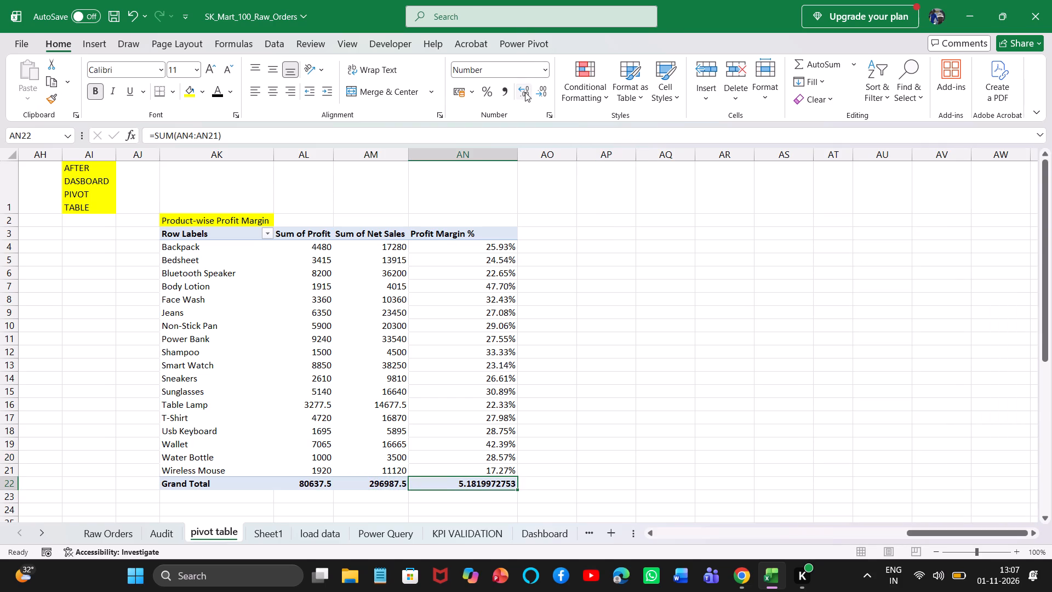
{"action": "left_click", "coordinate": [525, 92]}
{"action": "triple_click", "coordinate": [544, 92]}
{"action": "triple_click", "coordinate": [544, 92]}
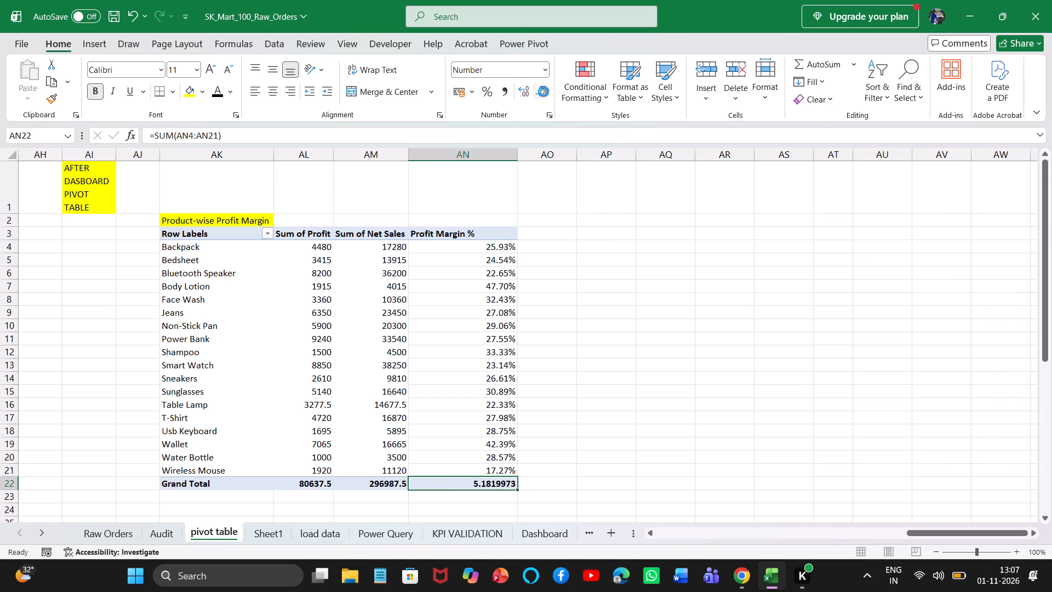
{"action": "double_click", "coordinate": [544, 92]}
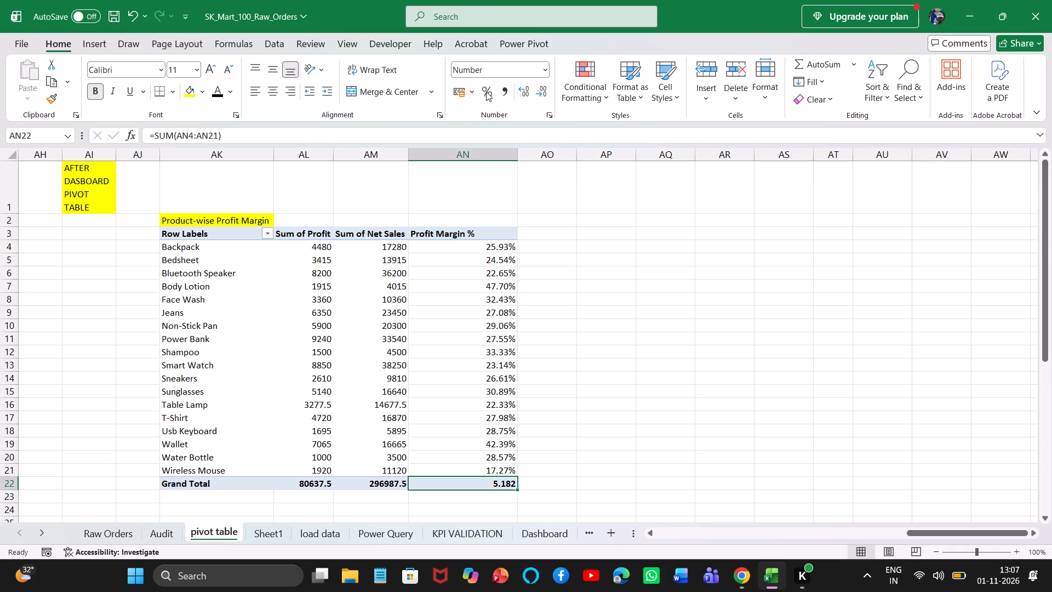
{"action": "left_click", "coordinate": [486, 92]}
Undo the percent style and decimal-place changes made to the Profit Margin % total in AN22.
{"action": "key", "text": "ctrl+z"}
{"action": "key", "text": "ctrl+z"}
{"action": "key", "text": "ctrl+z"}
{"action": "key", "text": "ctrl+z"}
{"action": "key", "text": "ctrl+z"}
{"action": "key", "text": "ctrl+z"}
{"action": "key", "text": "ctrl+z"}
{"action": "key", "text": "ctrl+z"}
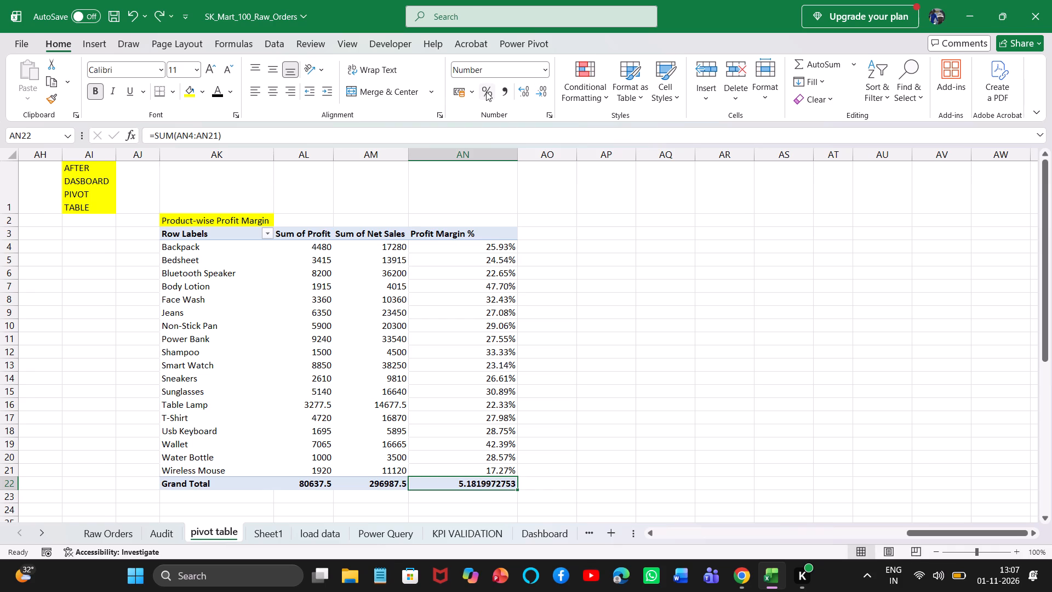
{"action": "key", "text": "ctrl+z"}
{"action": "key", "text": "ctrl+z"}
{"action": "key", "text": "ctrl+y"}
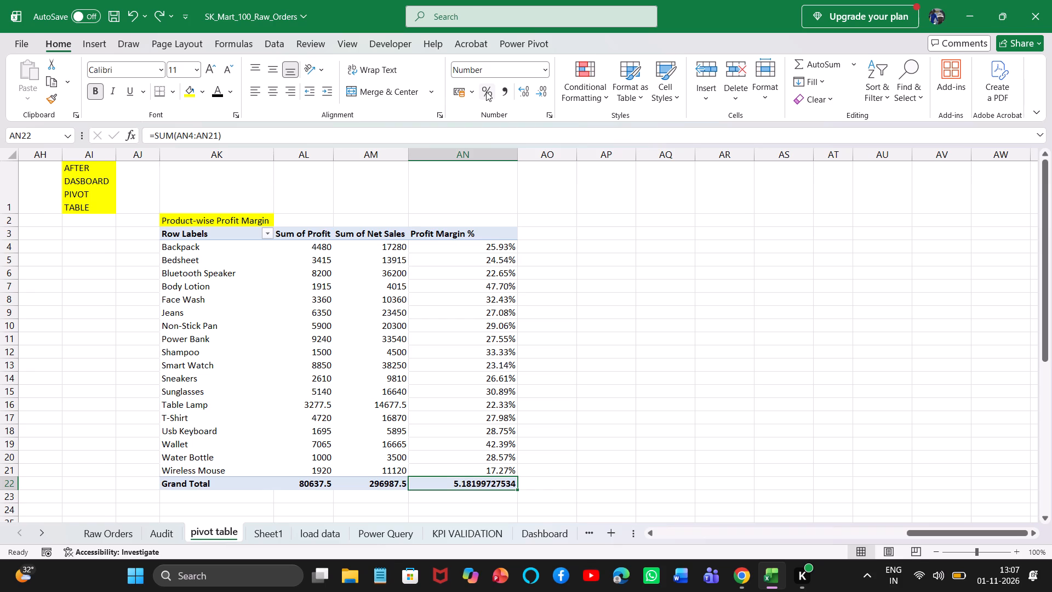
Format the Profit Margin % grand total in AN22 as a percentage with two decimal places.
{"action": "left_click", "coordinate": [490, 94]}
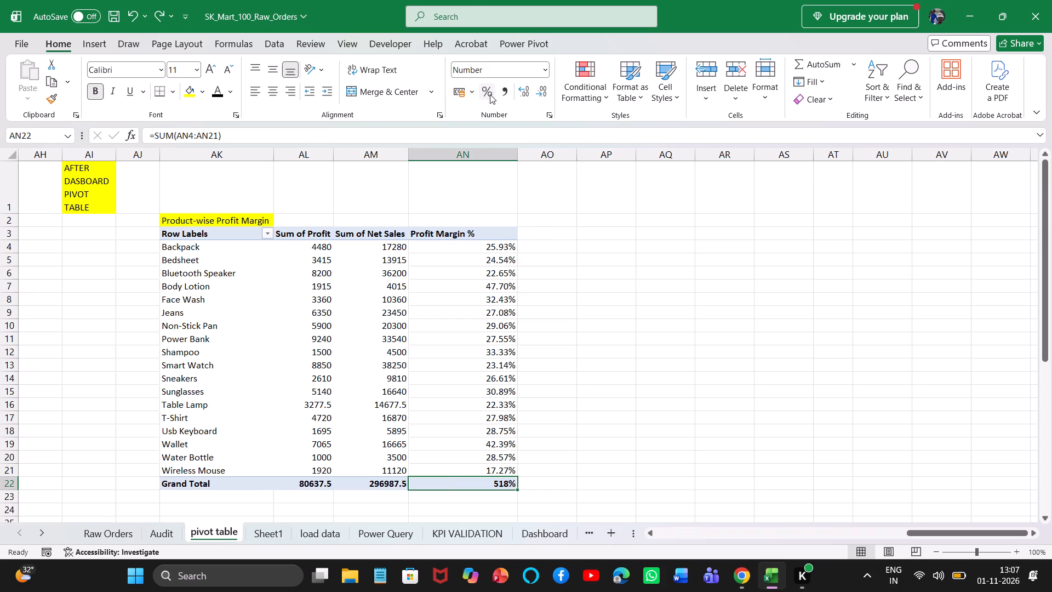
{"action": "left_click", "coordinate": [522, 95]}
{"action": "left_click", "coordinate": [522, 95]}
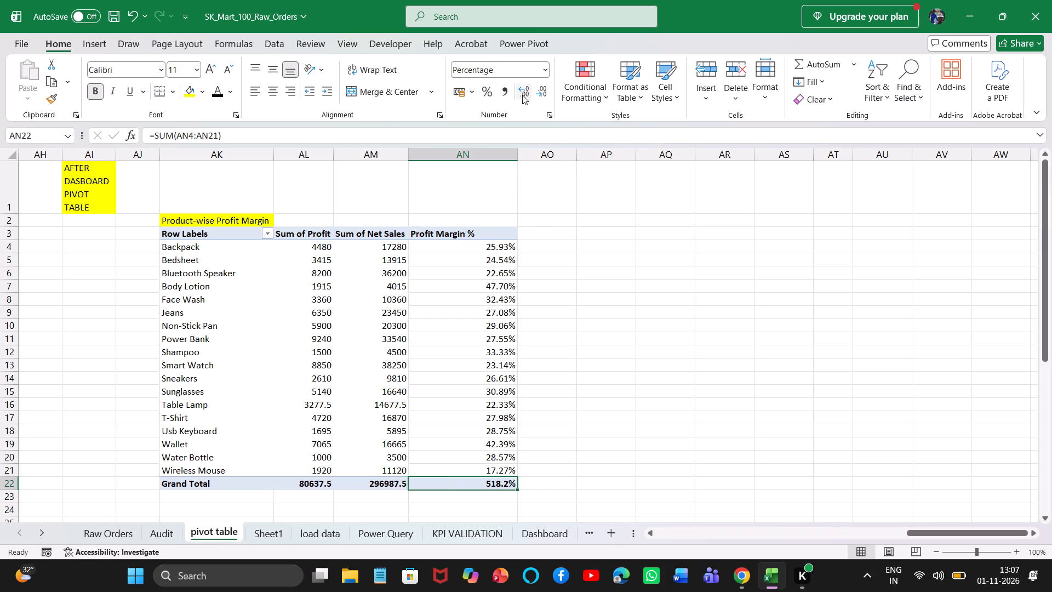
{"action": "left_click", "coordinate": [593, 338]}
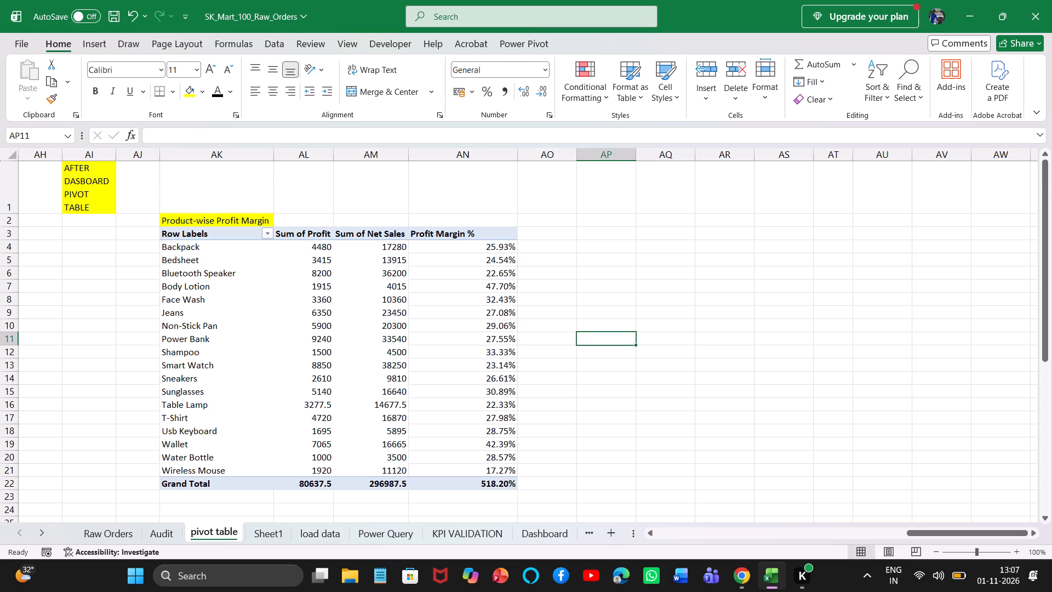
{"action": "left_click", "coordinate": [186, 235]}
{"action": "key", "text": "shift+Right"}
{"action": "key", "text": "shift+Right"}
{"action": "key", "text": "shift+Right"}
{"action": "key", "text": "shift+Down"}
{"action": "key", "text": "shift+Down"}
{"action": "key", "text": "shift+Down"}
{"action": "key", "text": "shift+Down"}
{"action": "key", "text": "shift+Down"}
{"action": "key", "text": "shift+Down"}
{"action": "key", "text": "shift+Down"}
{"action": "key", "text": "shift+Down"}
{"action": "key", "text": "shift+Down"}
{"action": "key", "text": "shift+Down"}
{"action": "key", "text": "shift+Down"}
{"action": "key", "text": "shift+Down"}
{"action": "key", "text": "shift+Down"}
{"action": "key", "text": "shift+Down"}
{"action": "key", "text": "shift+Down"}
{"action": "key", "text": "shift+Down"}
{"action": "key", "text": "shift+Down"}
{"action": "key", "text": "shift+Down"}
{"action": "key", "text": "shift+Down"}
{"action": "key", "text": "shift+Down"}
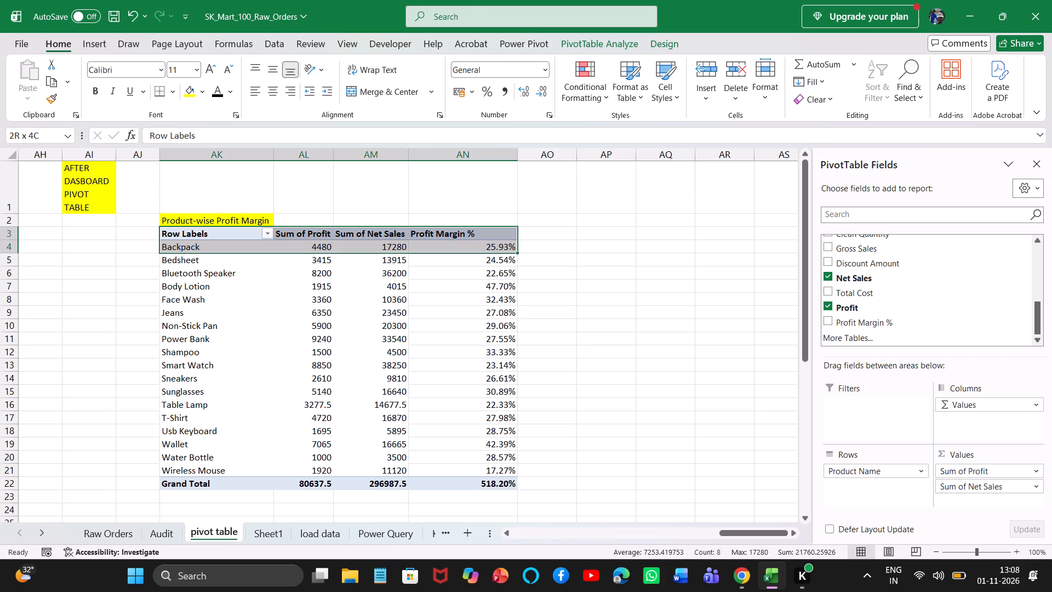
{"action": "key", "text": "shift+Up"}
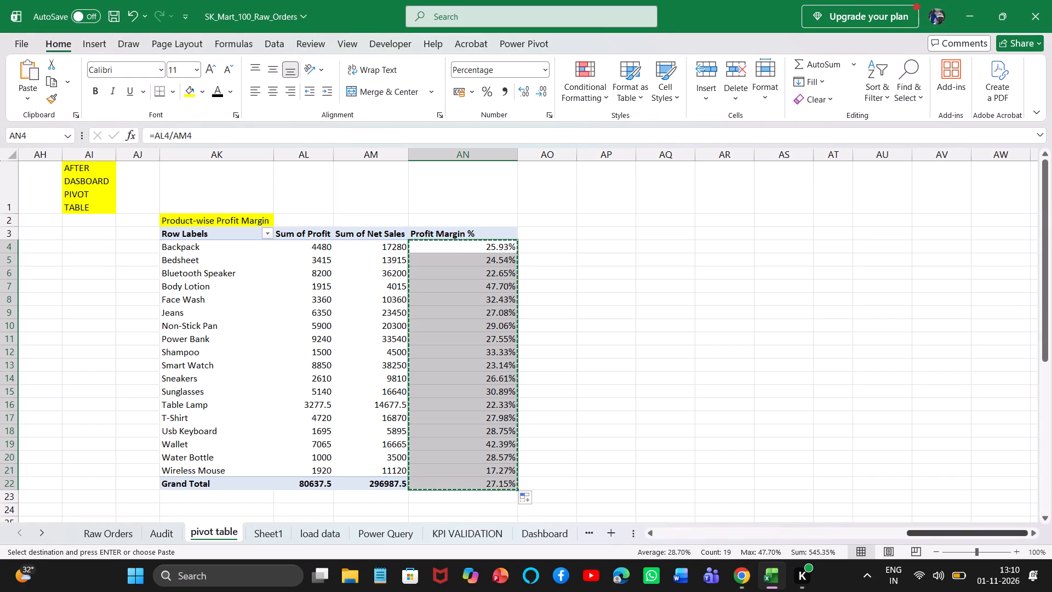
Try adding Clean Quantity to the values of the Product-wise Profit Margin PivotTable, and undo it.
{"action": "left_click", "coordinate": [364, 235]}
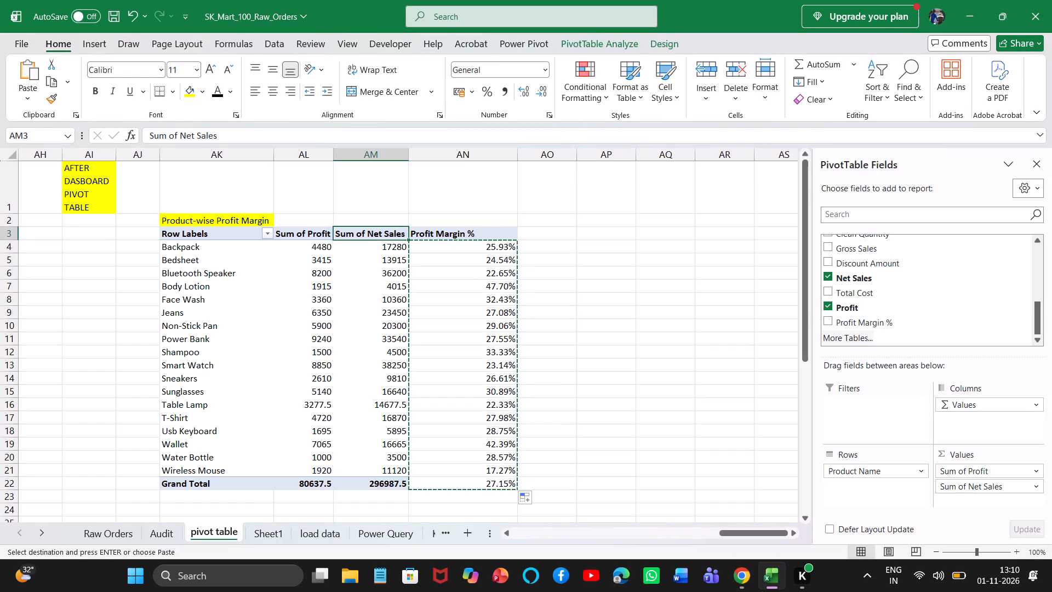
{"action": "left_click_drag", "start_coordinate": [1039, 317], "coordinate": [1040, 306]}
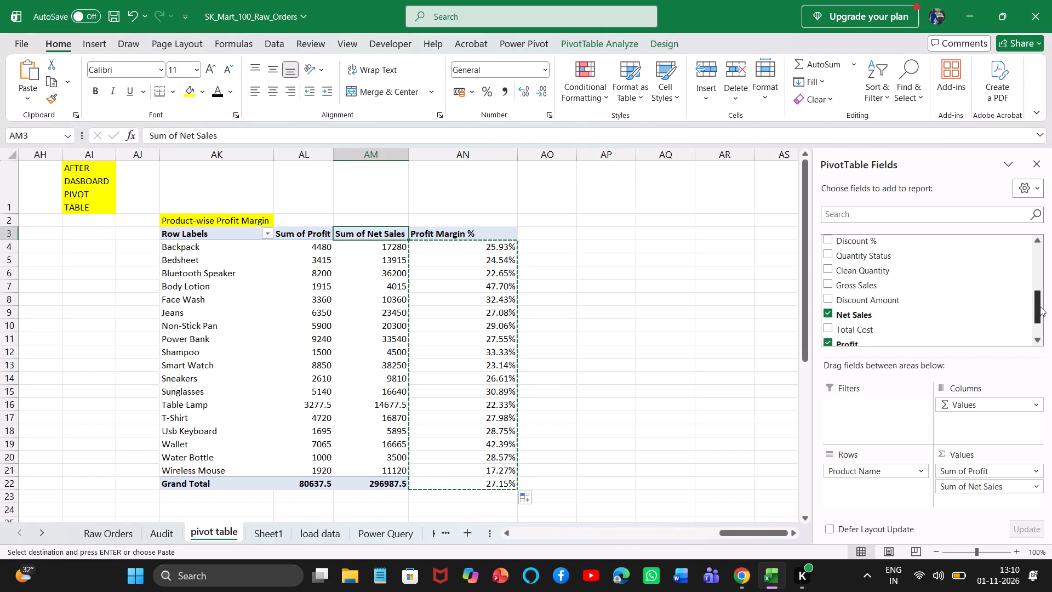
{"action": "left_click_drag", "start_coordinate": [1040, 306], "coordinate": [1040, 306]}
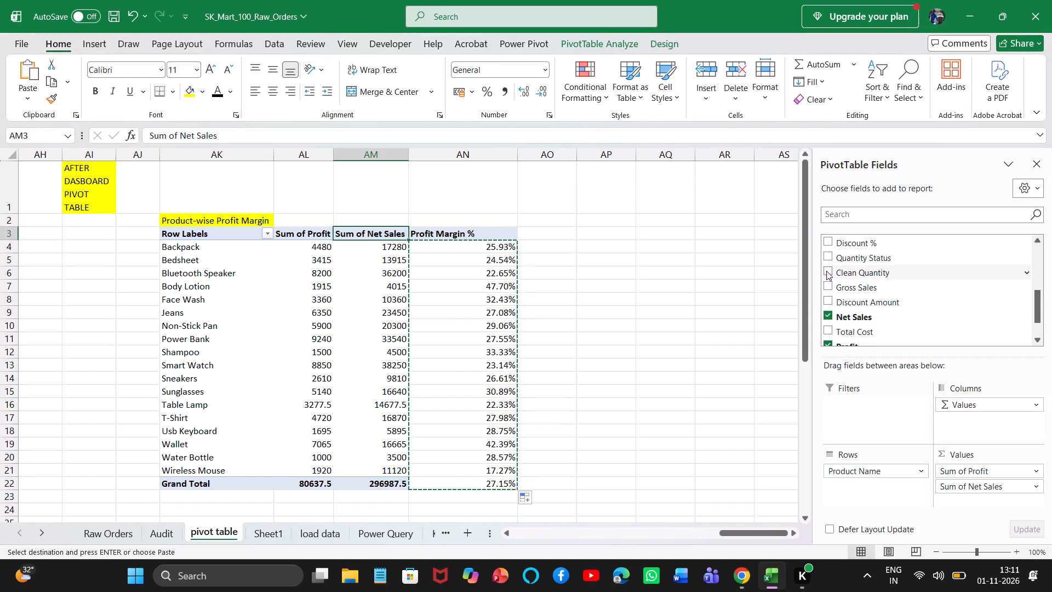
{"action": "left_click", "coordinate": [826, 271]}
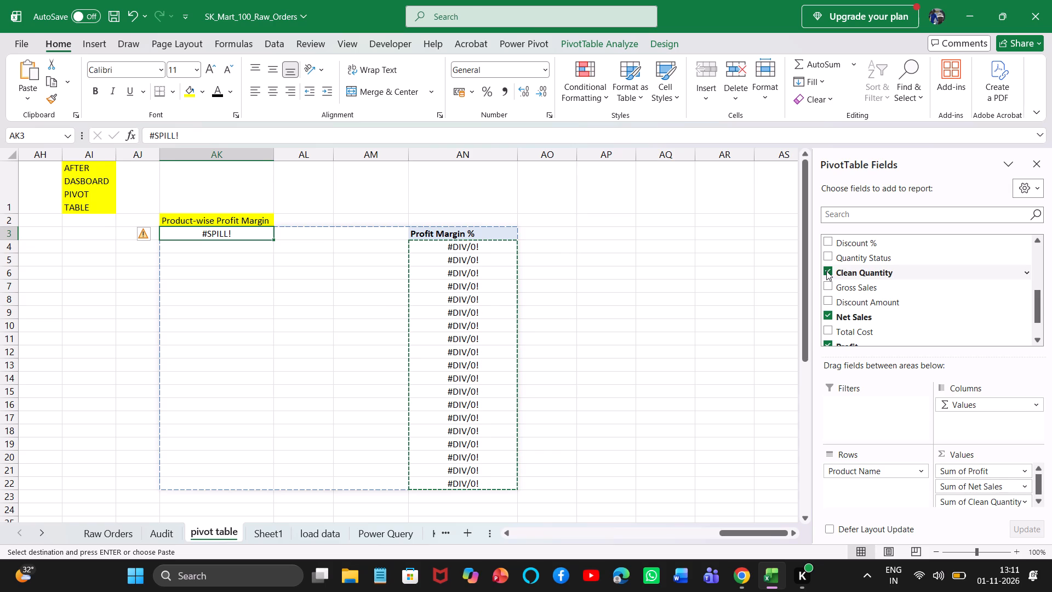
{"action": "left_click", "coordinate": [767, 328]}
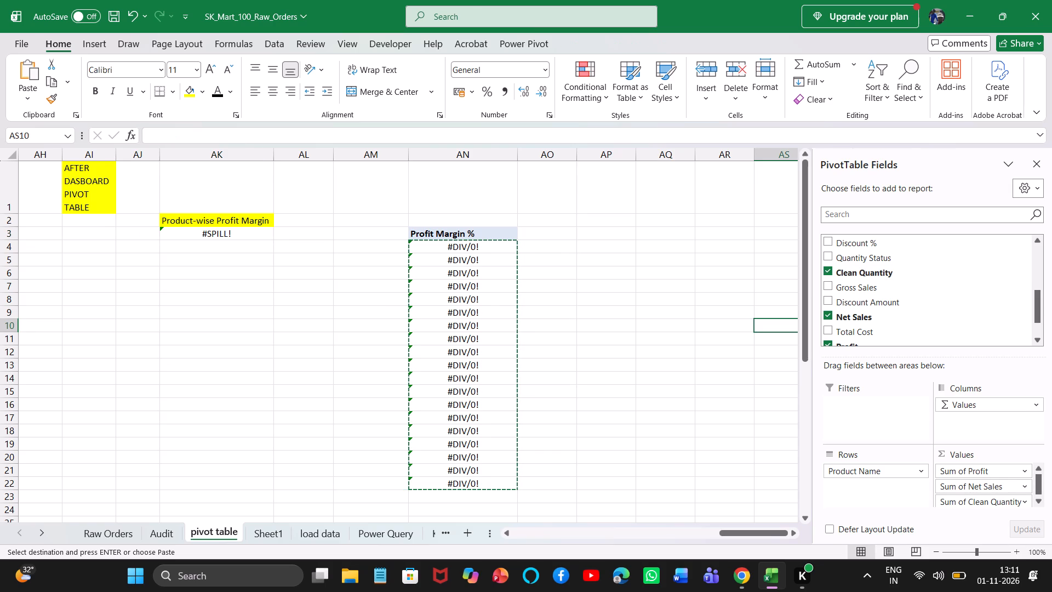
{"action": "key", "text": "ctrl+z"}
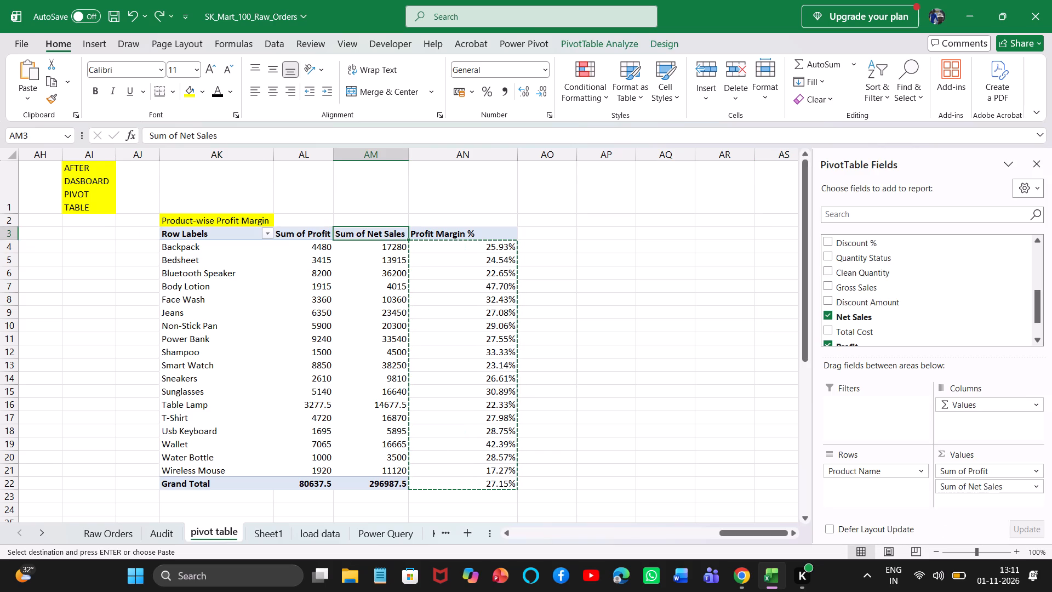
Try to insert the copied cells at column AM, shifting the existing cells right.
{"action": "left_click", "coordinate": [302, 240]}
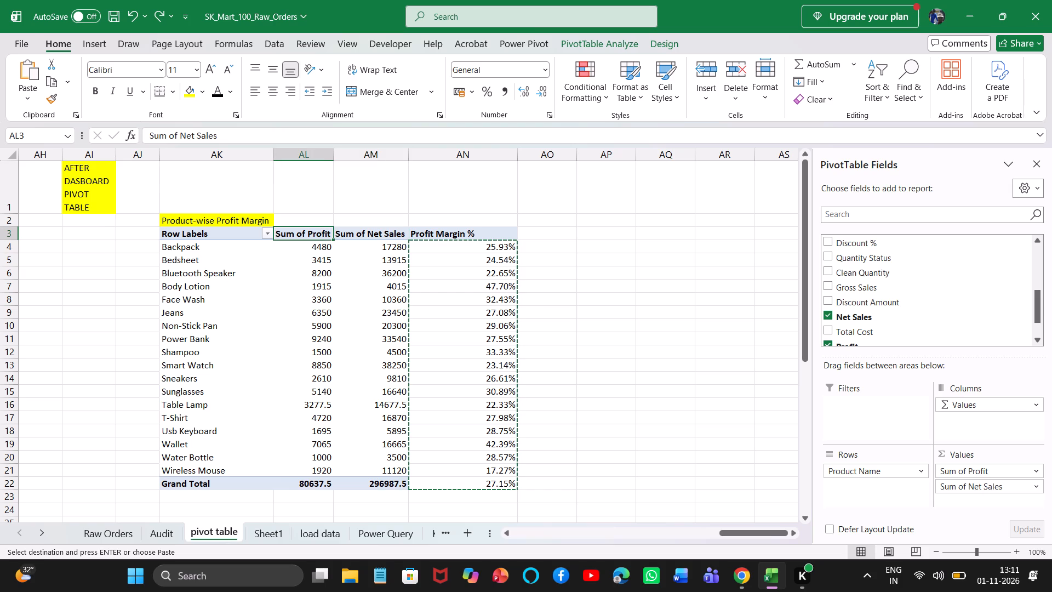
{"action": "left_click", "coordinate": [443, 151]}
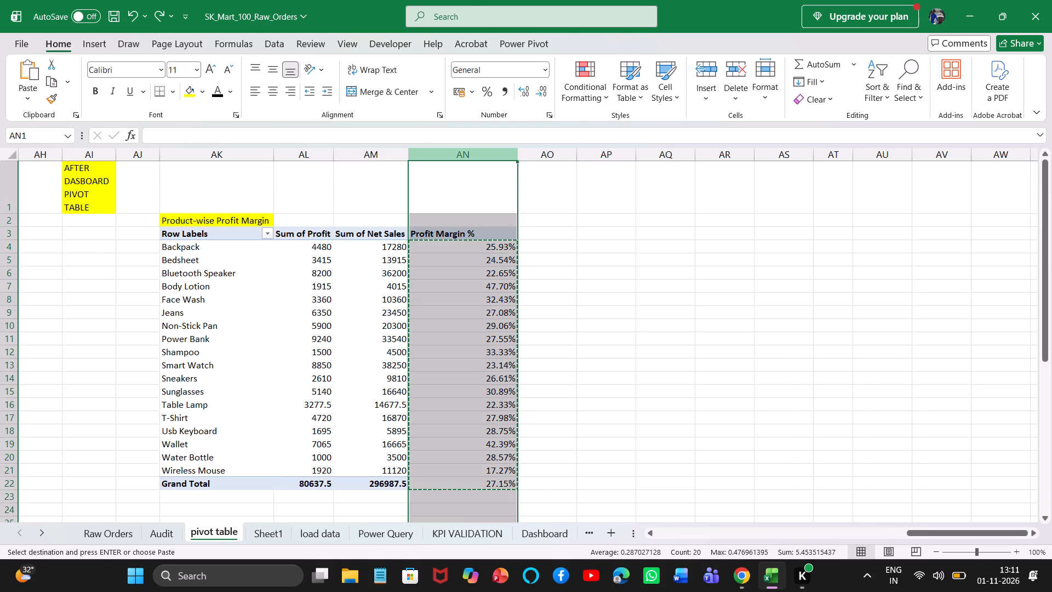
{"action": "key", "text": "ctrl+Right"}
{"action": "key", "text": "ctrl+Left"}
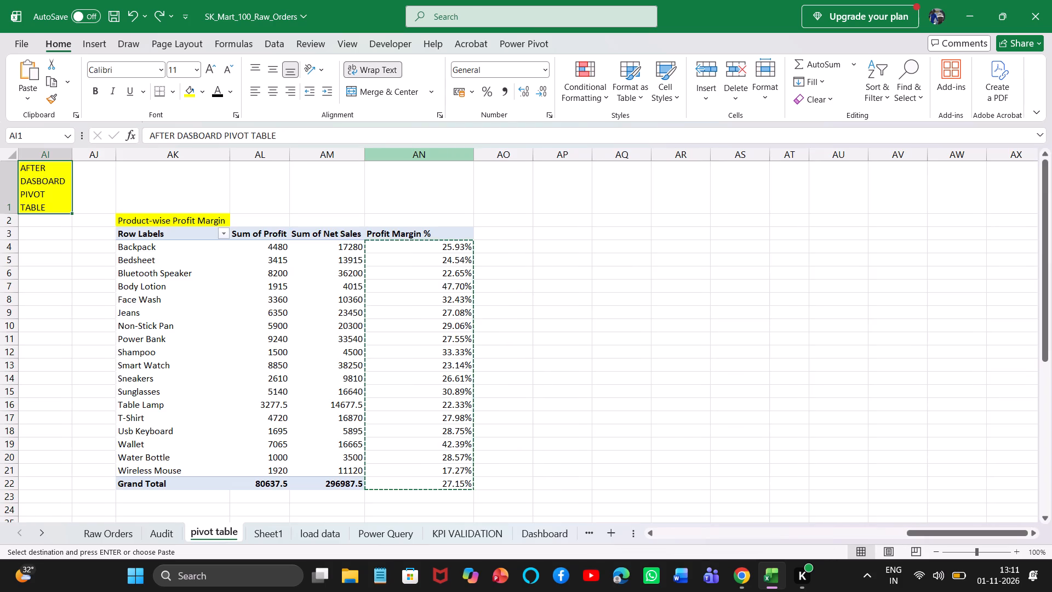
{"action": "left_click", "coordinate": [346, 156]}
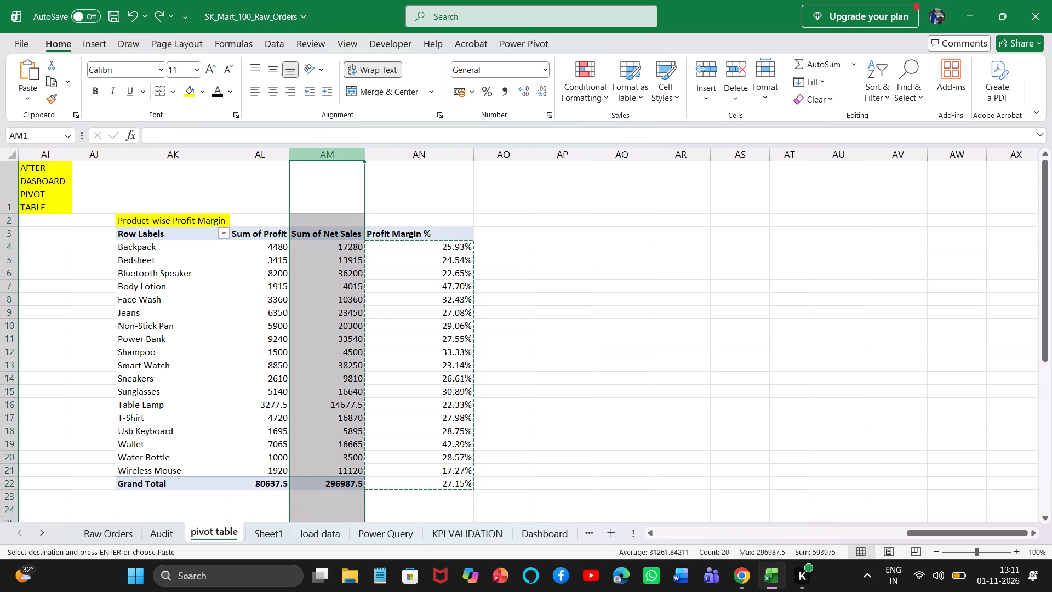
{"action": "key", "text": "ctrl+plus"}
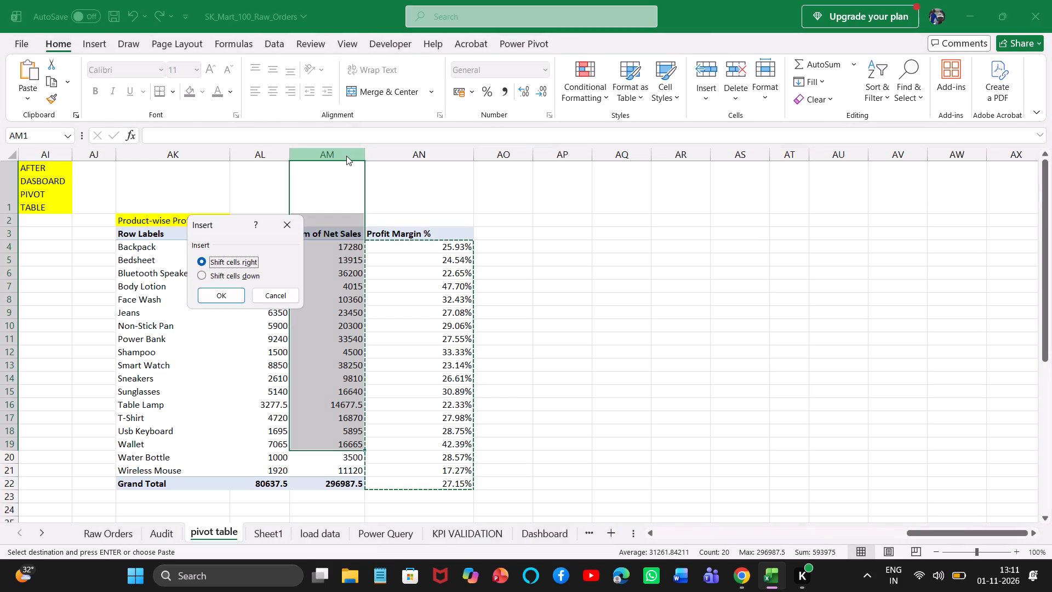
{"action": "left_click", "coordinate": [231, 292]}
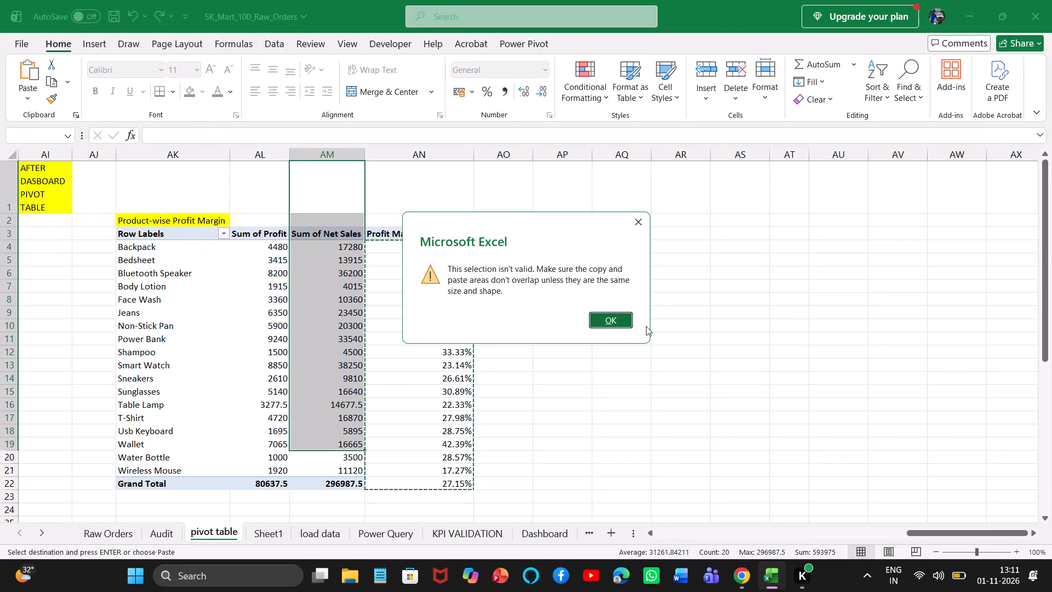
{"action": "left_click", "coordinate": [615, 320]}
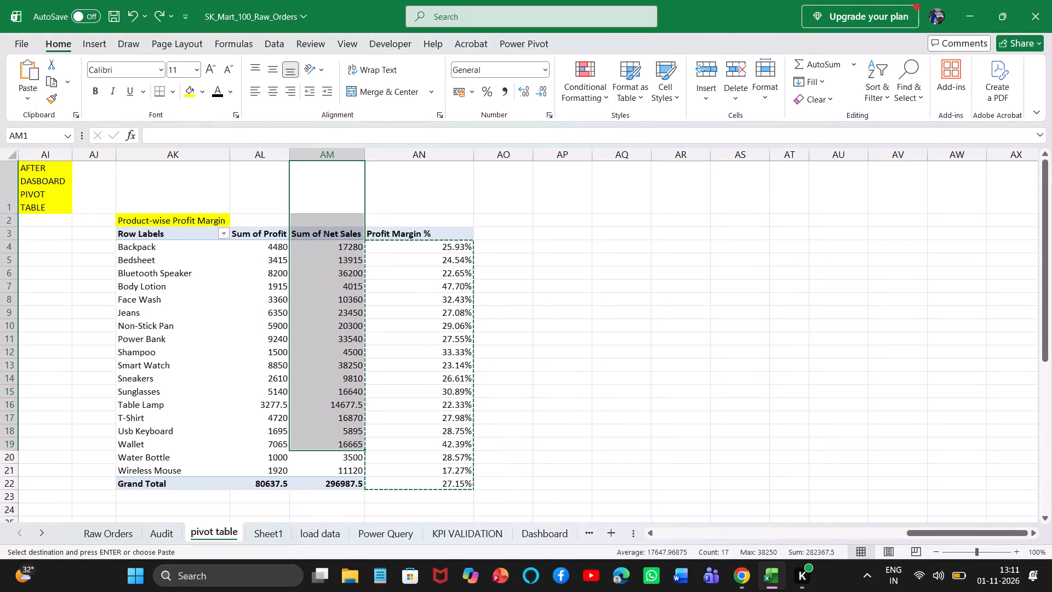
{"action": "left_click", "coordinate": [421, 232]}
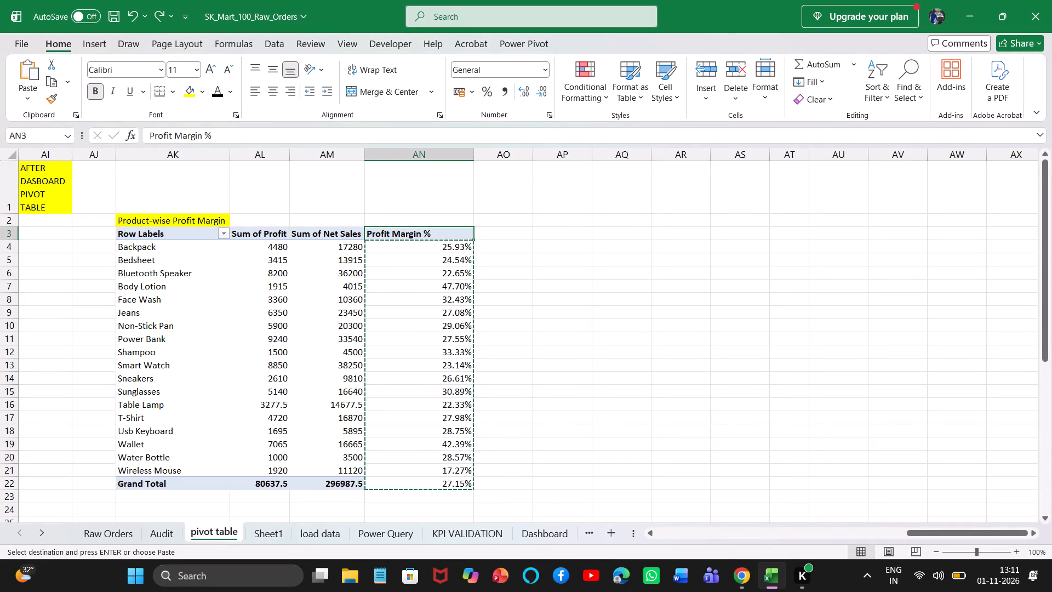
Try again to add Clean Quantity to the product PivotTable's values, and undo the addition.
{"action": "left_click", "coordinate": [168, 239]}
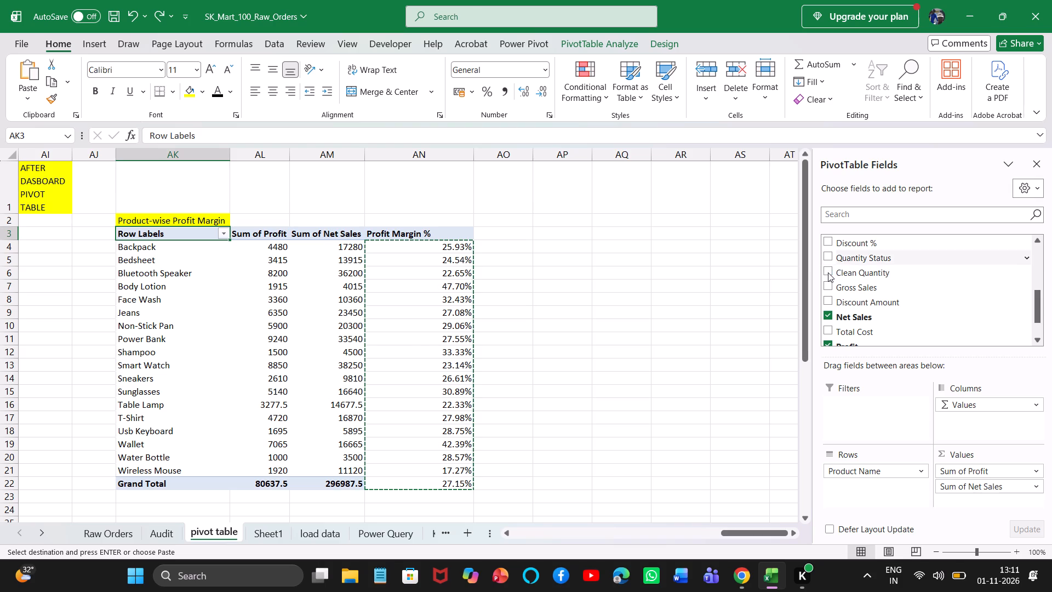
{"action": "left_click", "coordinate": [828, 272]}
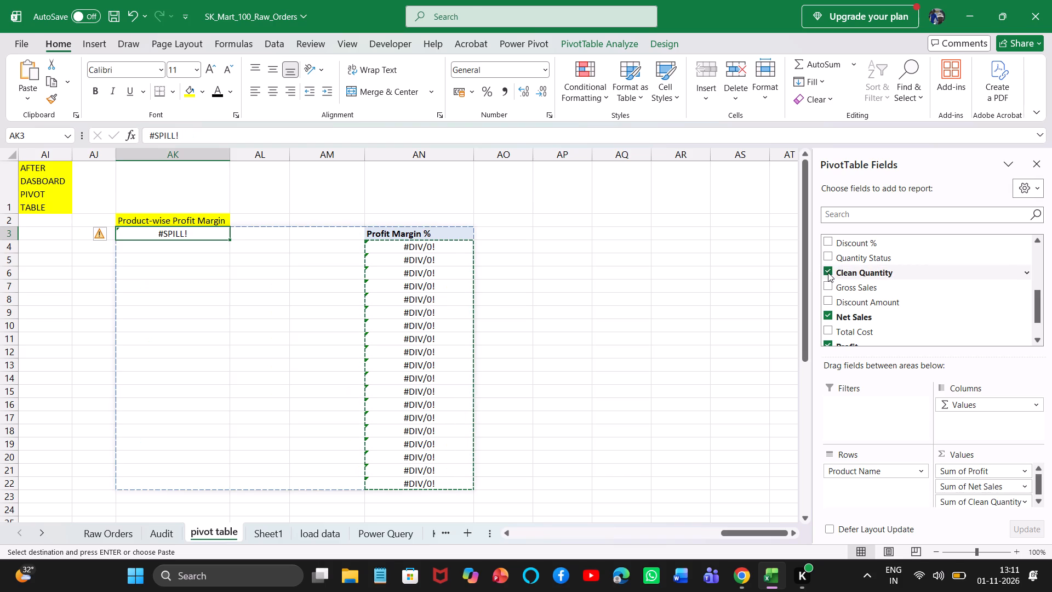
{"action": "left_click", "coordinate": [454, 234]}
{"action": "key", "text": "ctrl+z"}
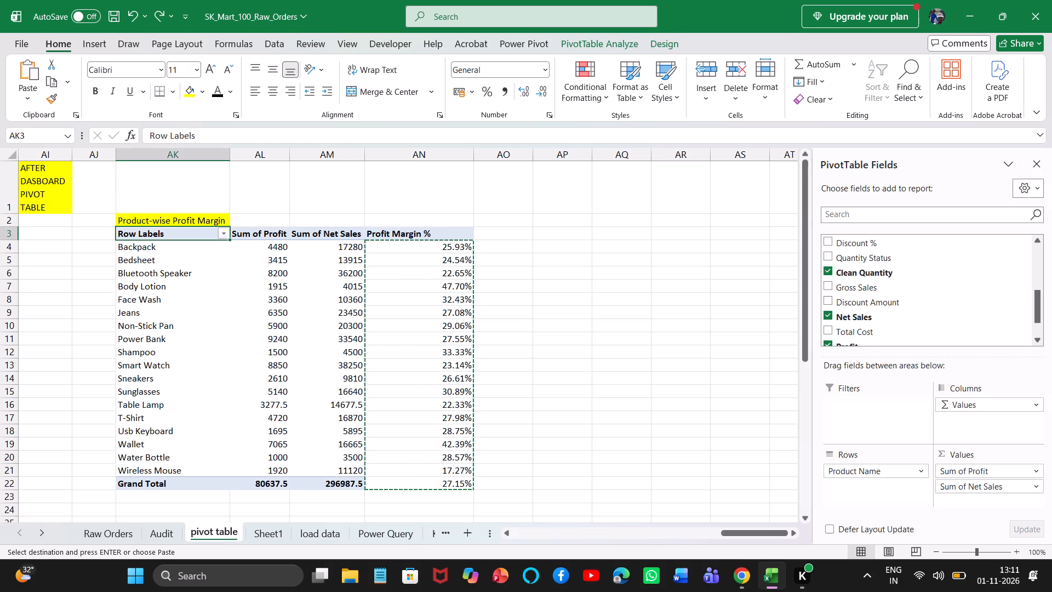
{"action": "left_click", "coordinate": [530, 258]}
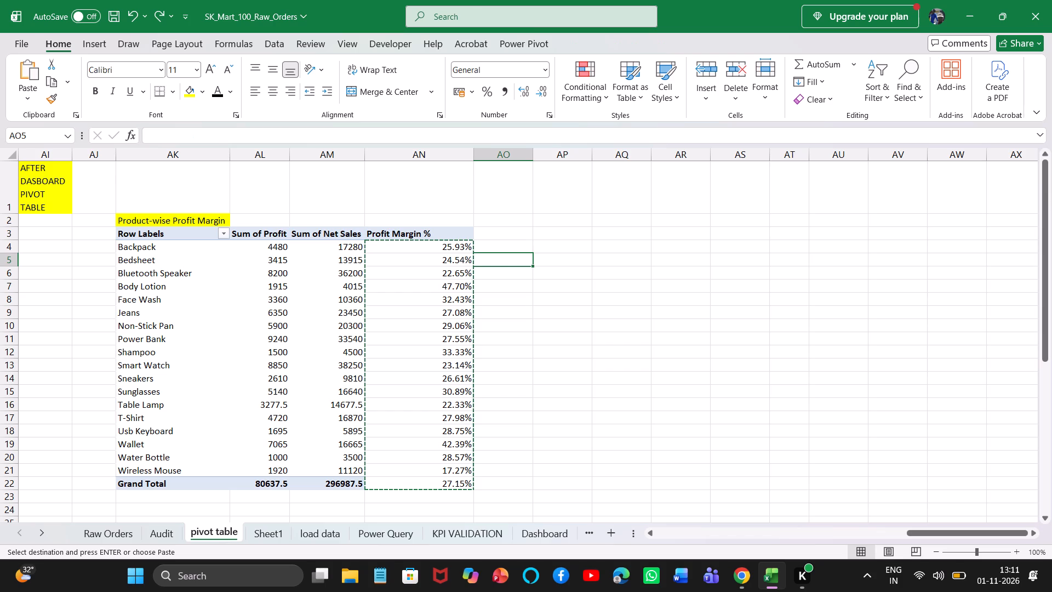
Copy the Profit Margin % column in AN3:AN22 into column AO starting at AO3, and autofit column AO's width.
{"action": "left_click", "coordinate": [443, 234]}
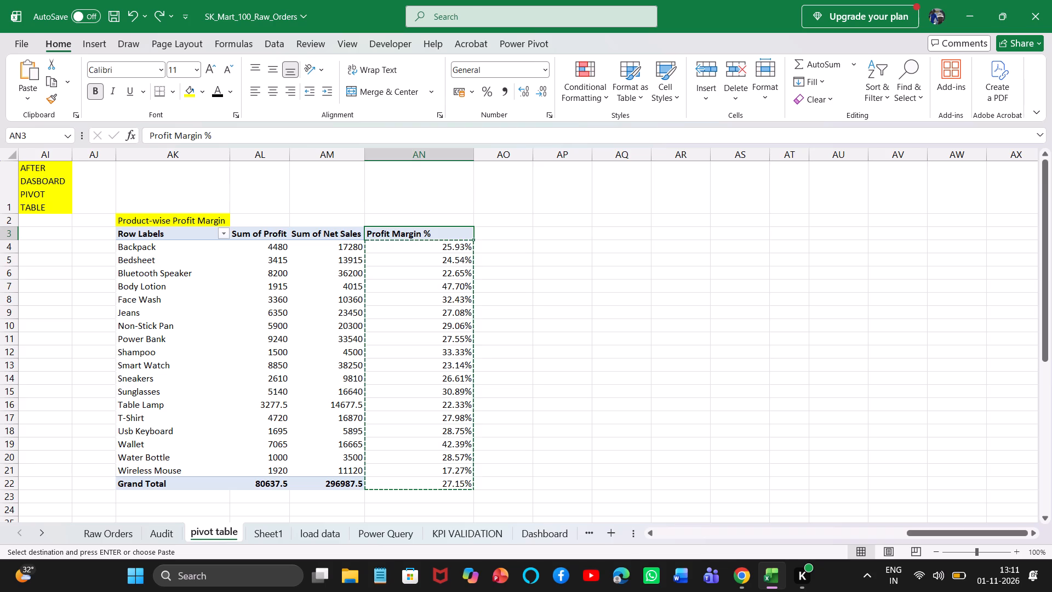
{"action": "key", "text": "ctrl+shift+Down"}
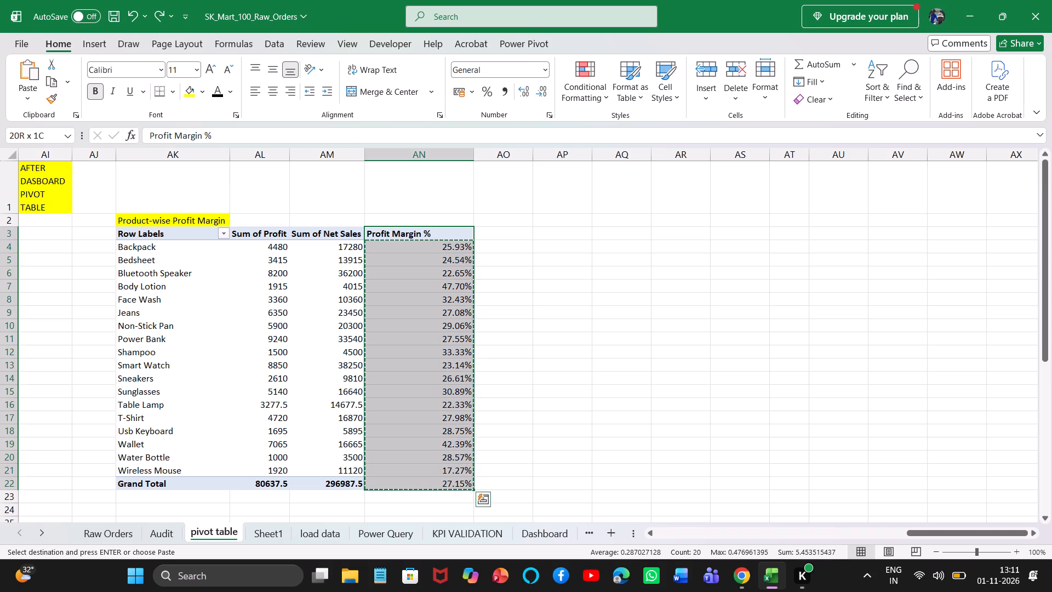
{"action": "key", "text": "ctrl+c"}
{"action": "left_click", "coordinate": [511, 237]}
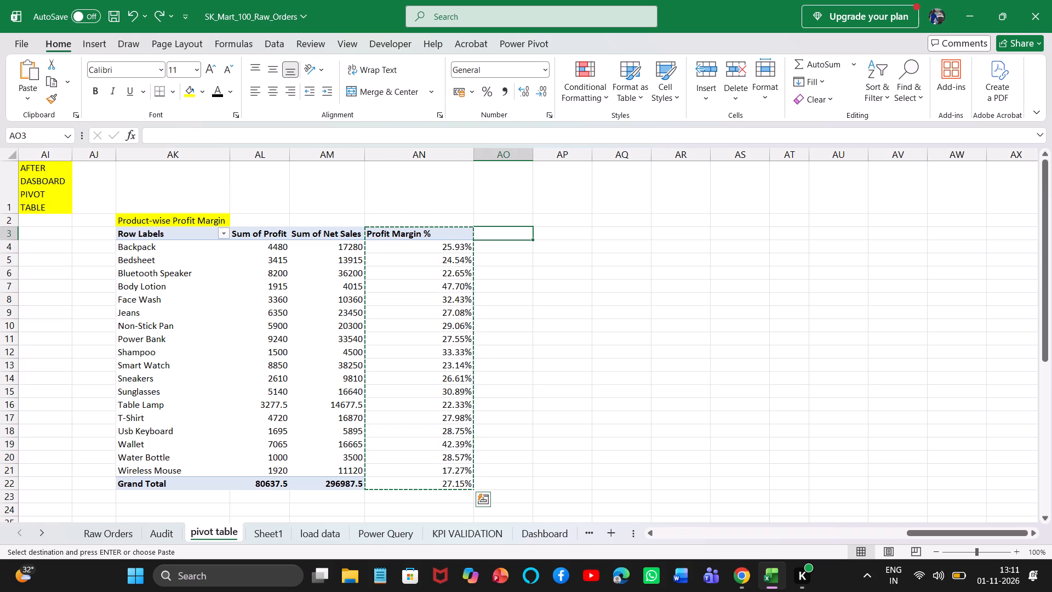
{"action": "key", "text": "ctrl+v"}
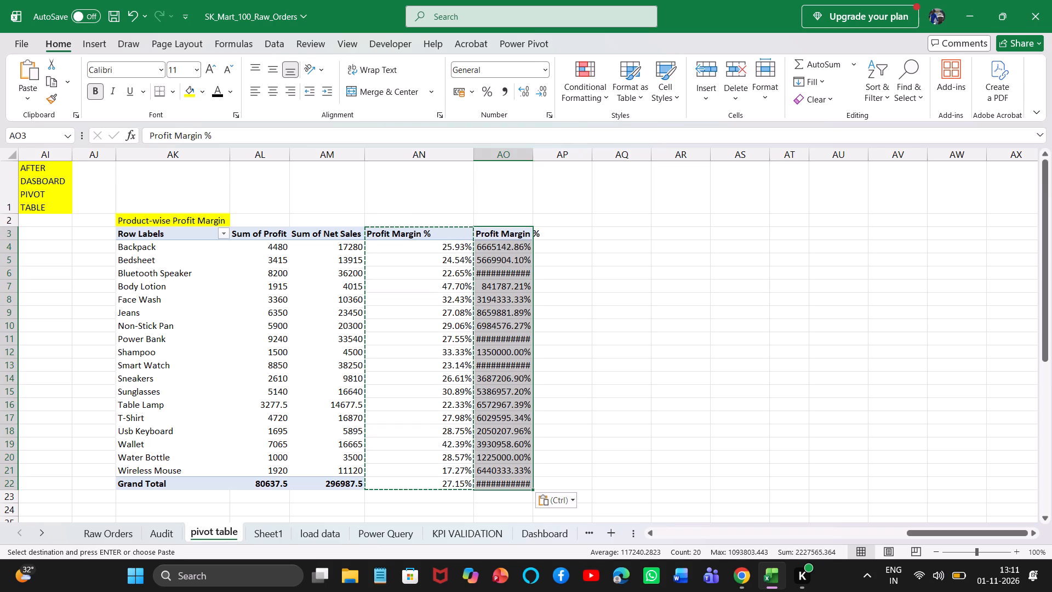
{"action": "double_click", "coordinate": [533, 160]}
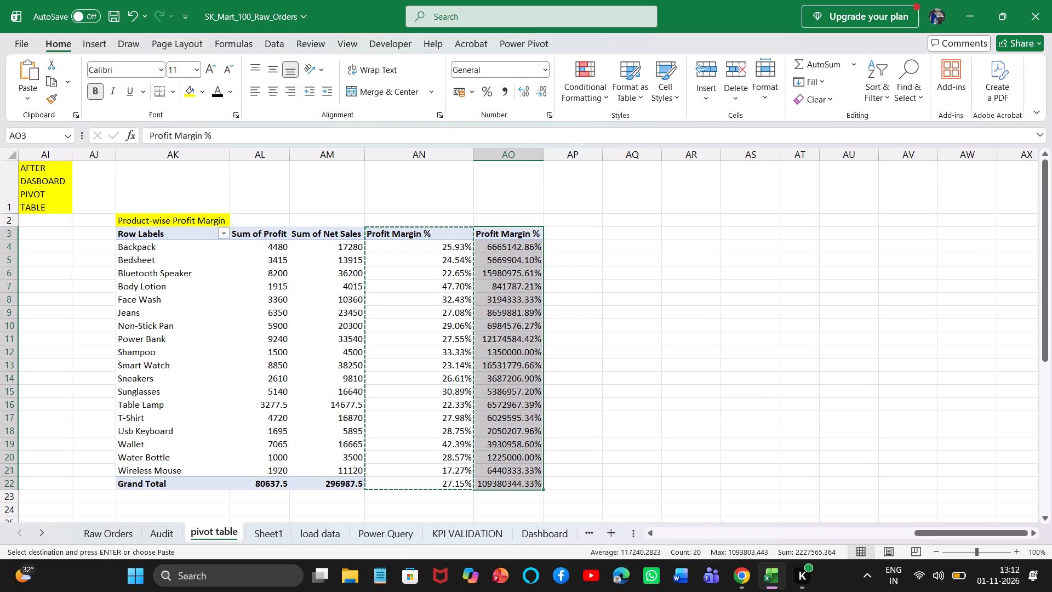
Copy the Backpack margin formula text =AL4/AM4 from AN4 and paste it unchanged into AO4.
{"action": "left_click", "coordinate": [438, 236]}
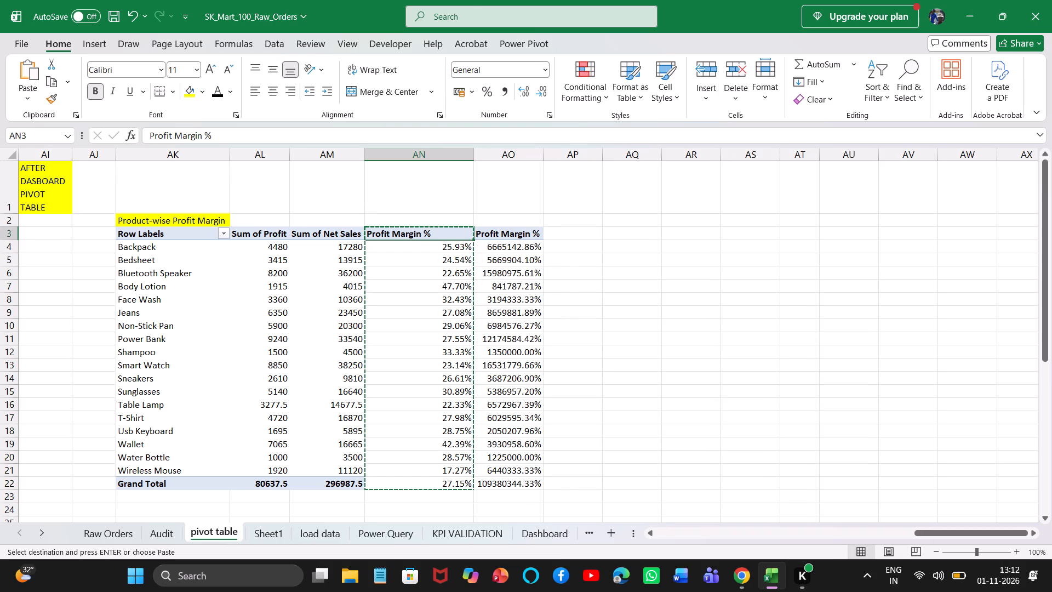
{"action": "left_click", "coordinate": [503, 248]}
{"action": "left_click", "coordinate": [453, 251]}
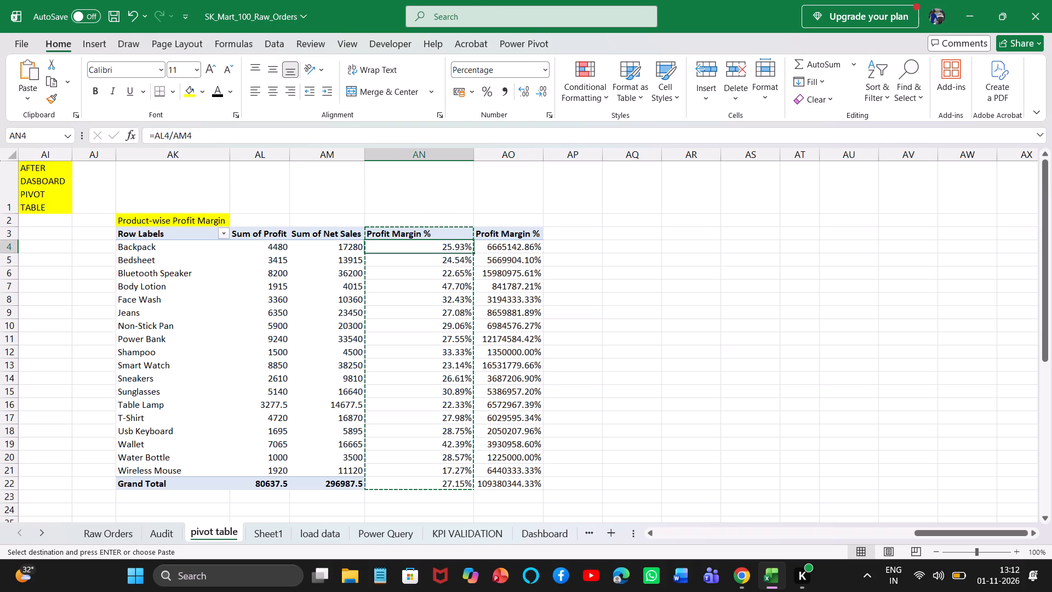
{"action": "left_click", "coordinate": [221, 138]}
{"action": "key", "text": "ctrl+a"}
{"action": "key", "text": "ctrl+c"}
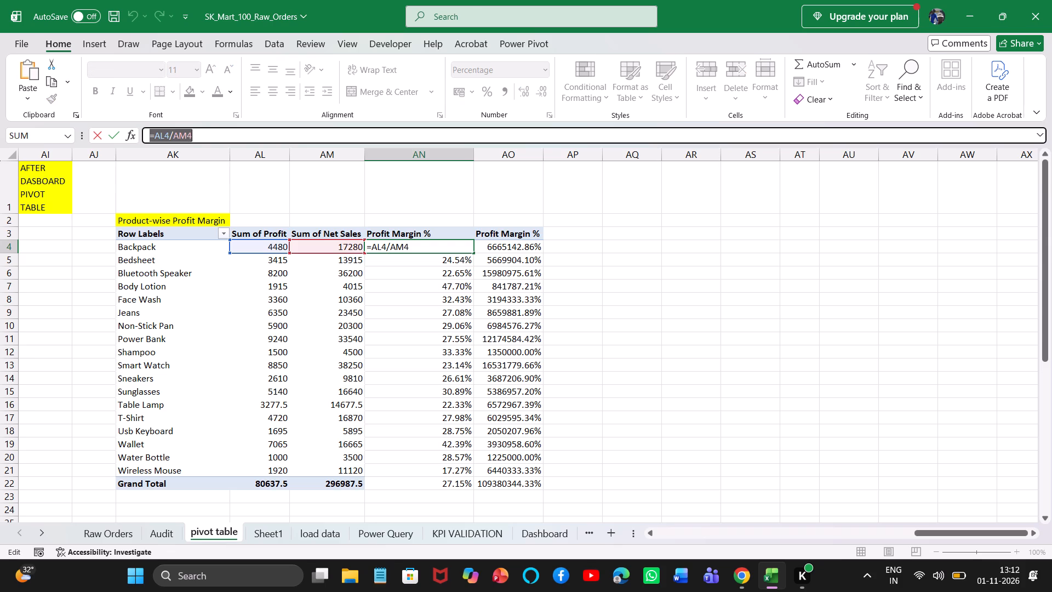
{"action": "key", "text": "Return"}
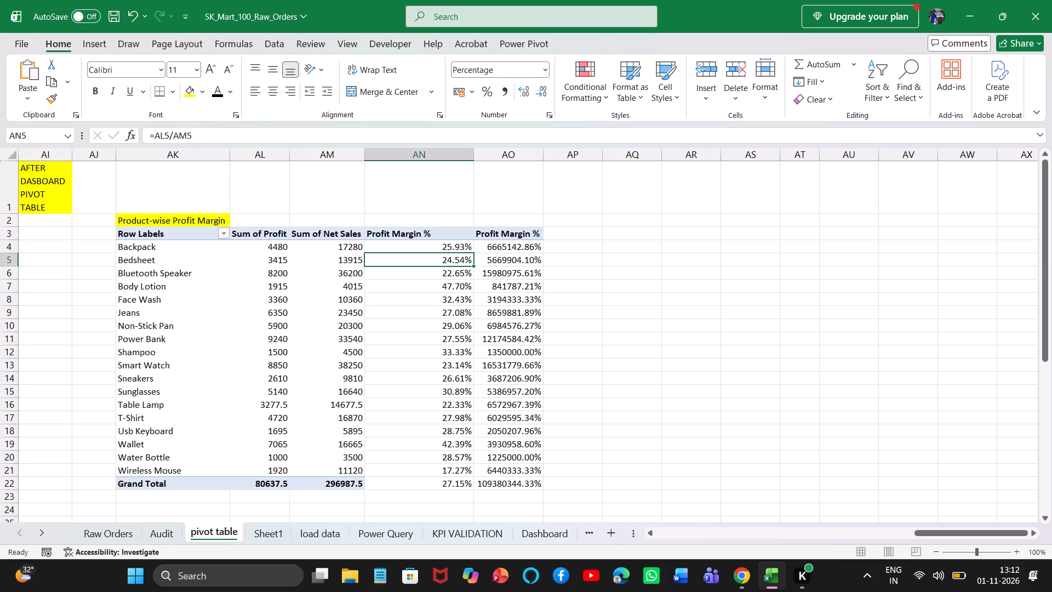
{"action": "left_click", "coordinate": [518, 248]}
{"action": "key", "text": "ctrl+v"}
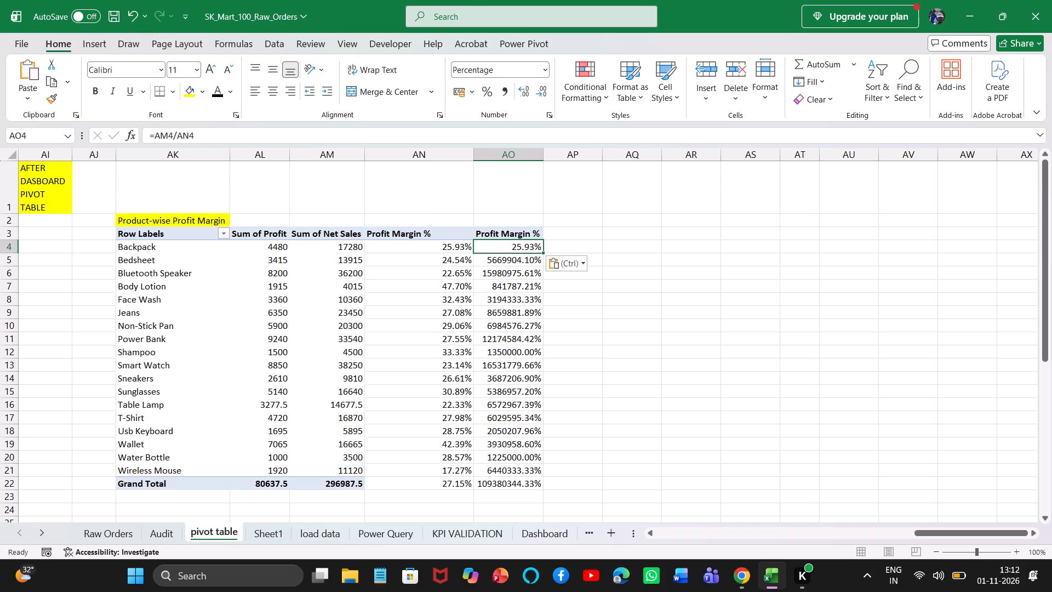
Fill the Backpack margin formula in AO4 down column AO to the Grand Total row, AO22.
{"action": "double_click", "coordinate": [543, 253]}
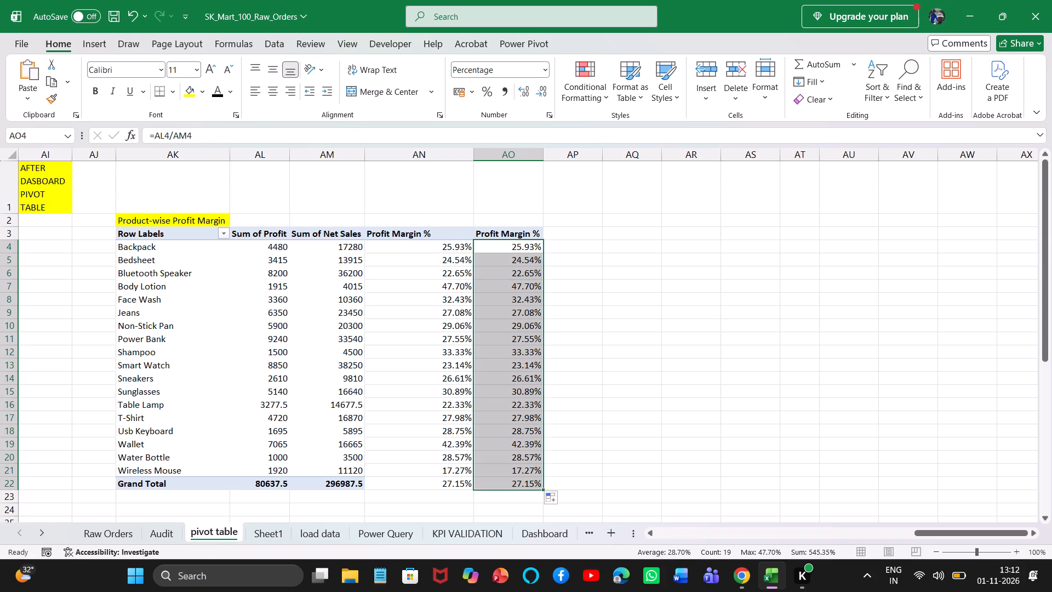
Clear everything, contents and formatting, from the original Profit Margin % column in AN3:AN22.
{"action": "left_click", "coordinate": [454, 244]}
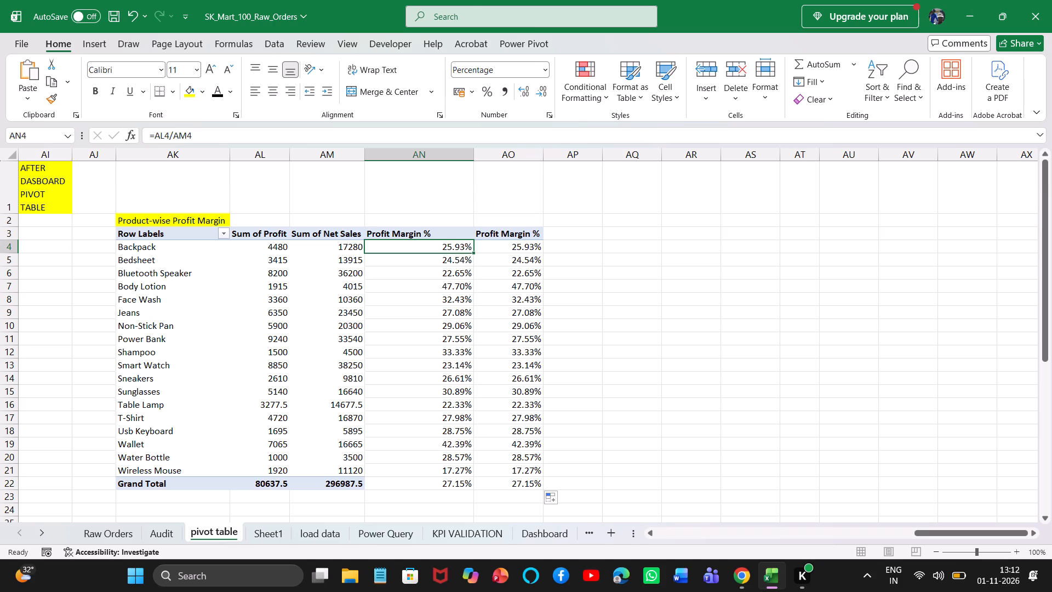
{"action": "left_click", "coordinate": [452, 234]}
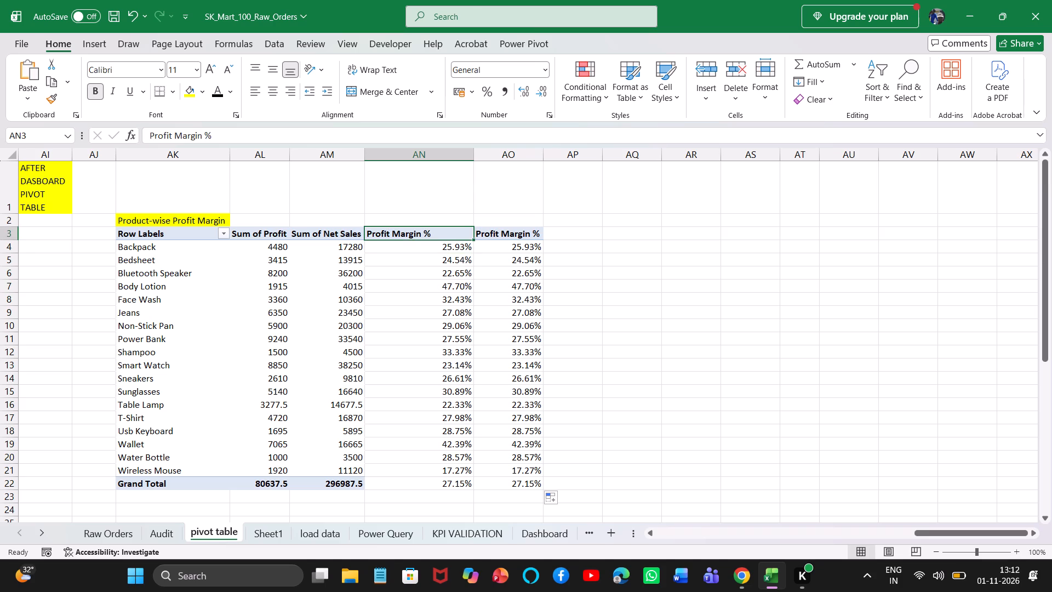
{"action": "key", "text": "ctrl+shift+Down"}
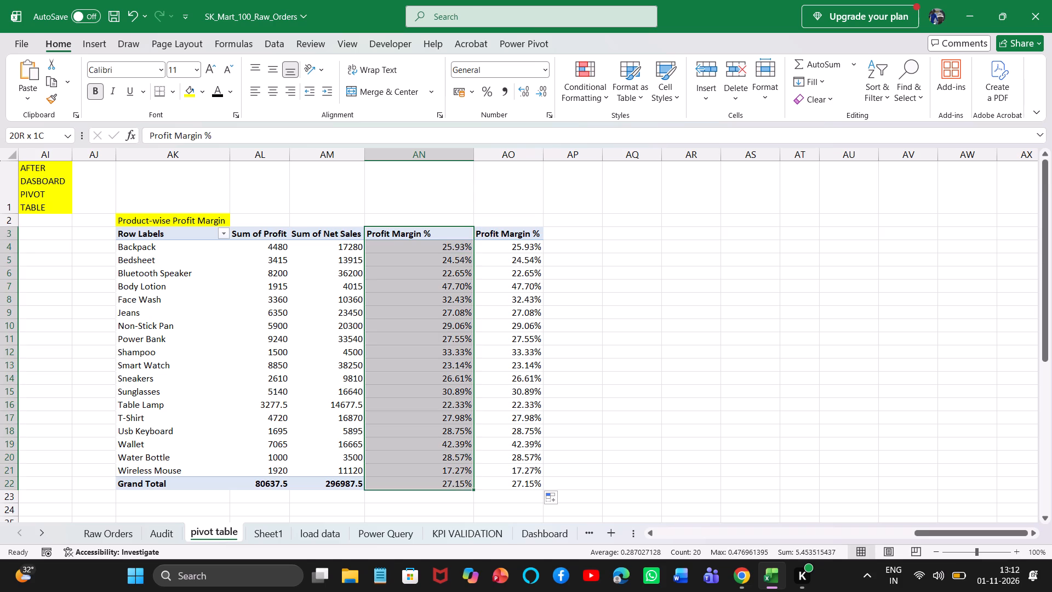
{"action": "key", "text": "a"}
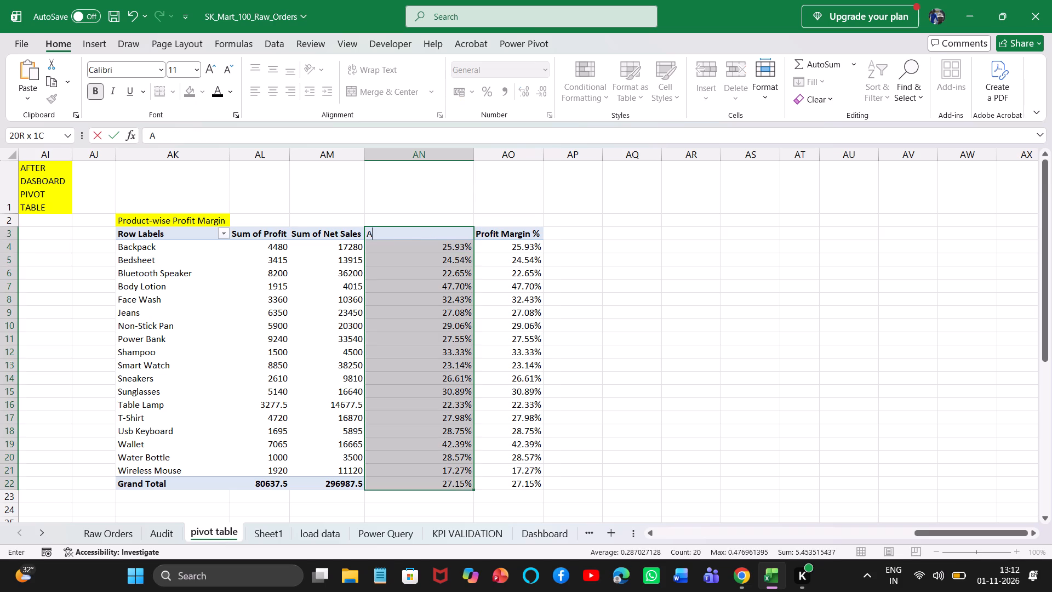
{"action": "key", "text": "BackSpace"}
{"action": "left_click", "coordinate": [450, 335]}
{"action": "key", "text": "ctrl+z"}
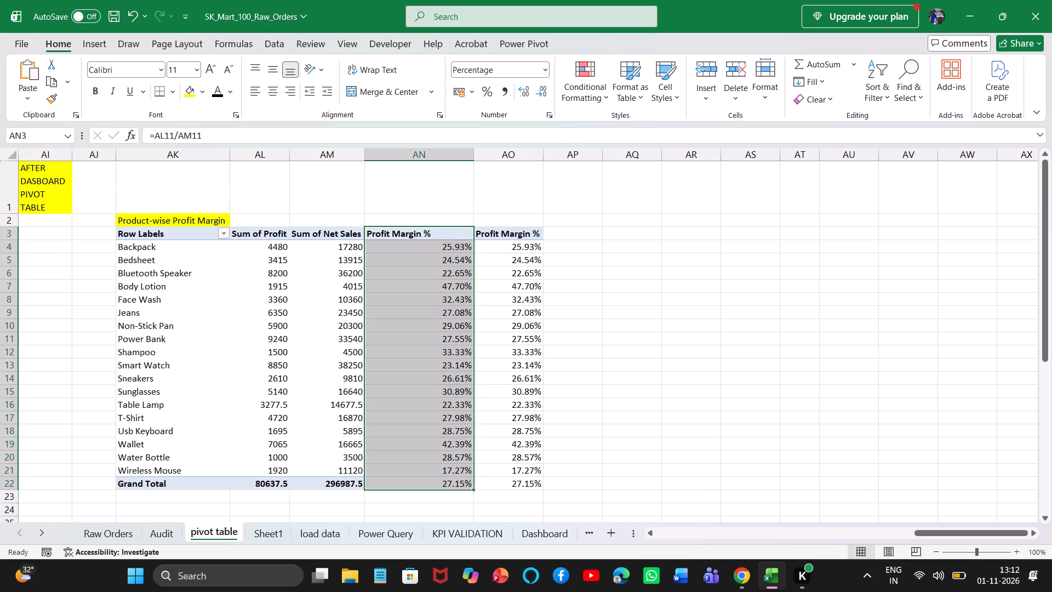
{"action": "left_click", "coordinate": [439, 231]}
{"action": "key", "text": "ctrl+shift+Down"}
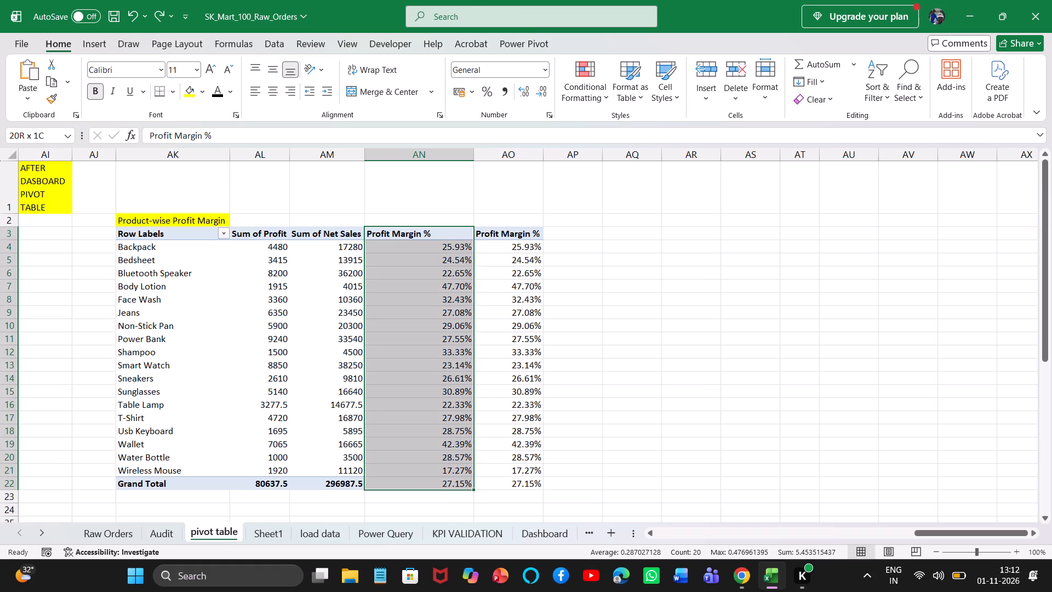
{"action": "type", "text": "HEA"}
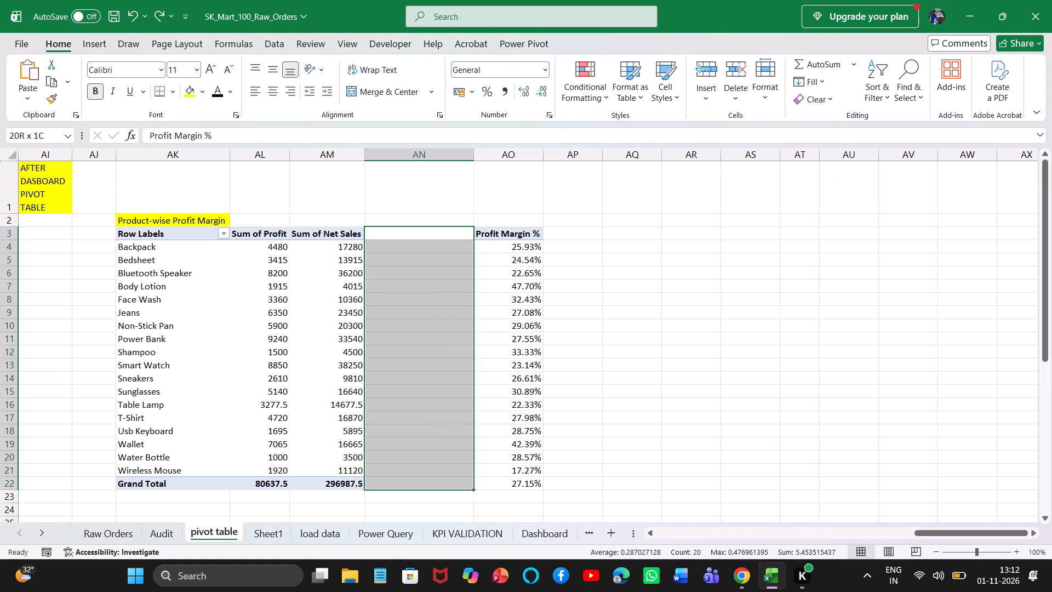
Add Clean Quantity to the product PivotTable's values so it fills the emptied column AN.
{"action": "left_click", "coordinate": [343, 235]}
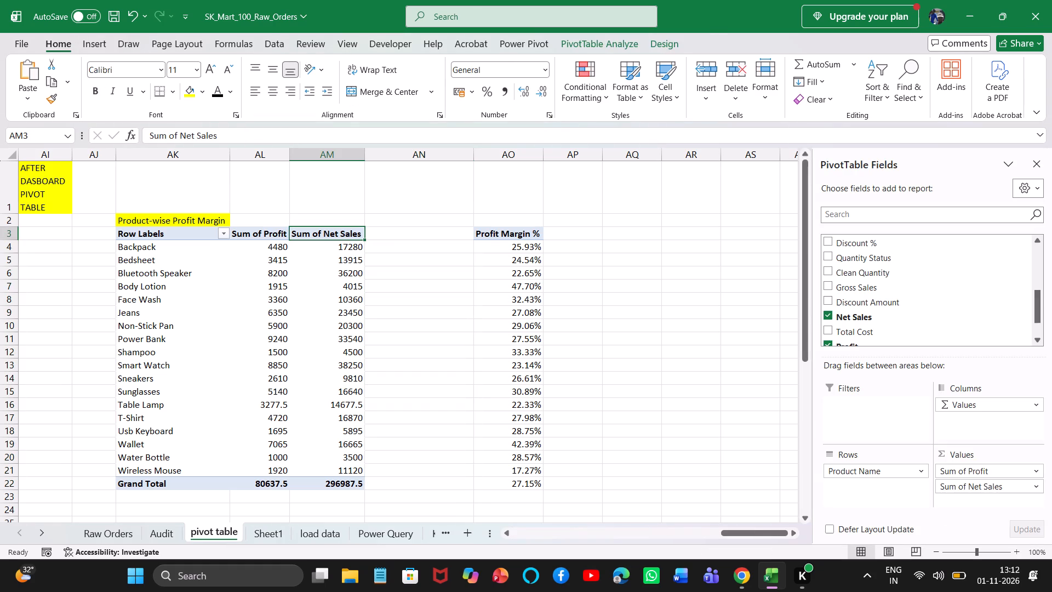
{"action": "key", "text": "alt+Tab"}
{"action": "key", "text": "alt+Tab"}
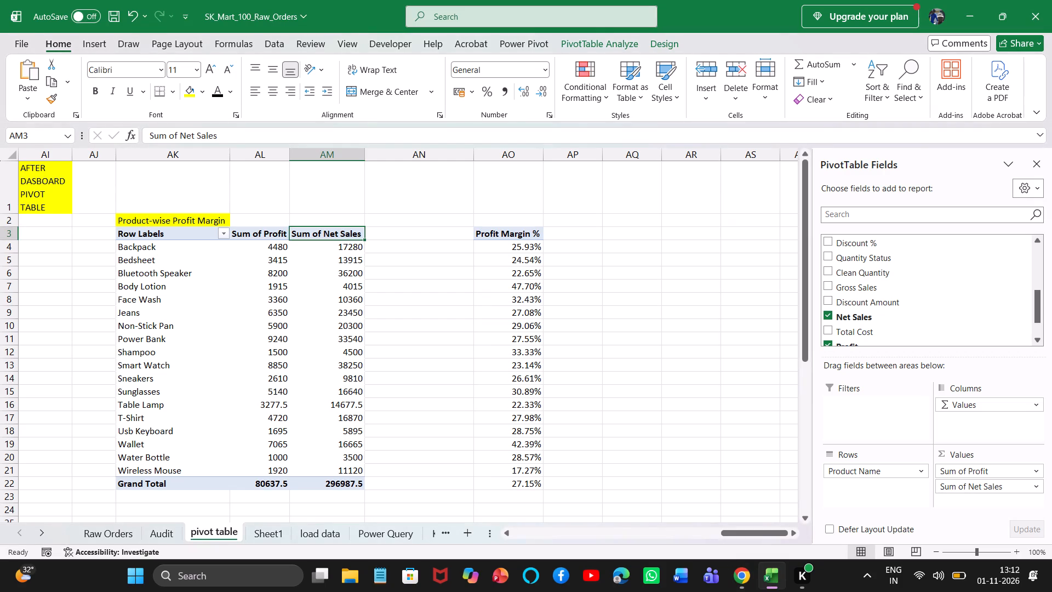
{"action": "left_click", "coordinate": [830, 271]}
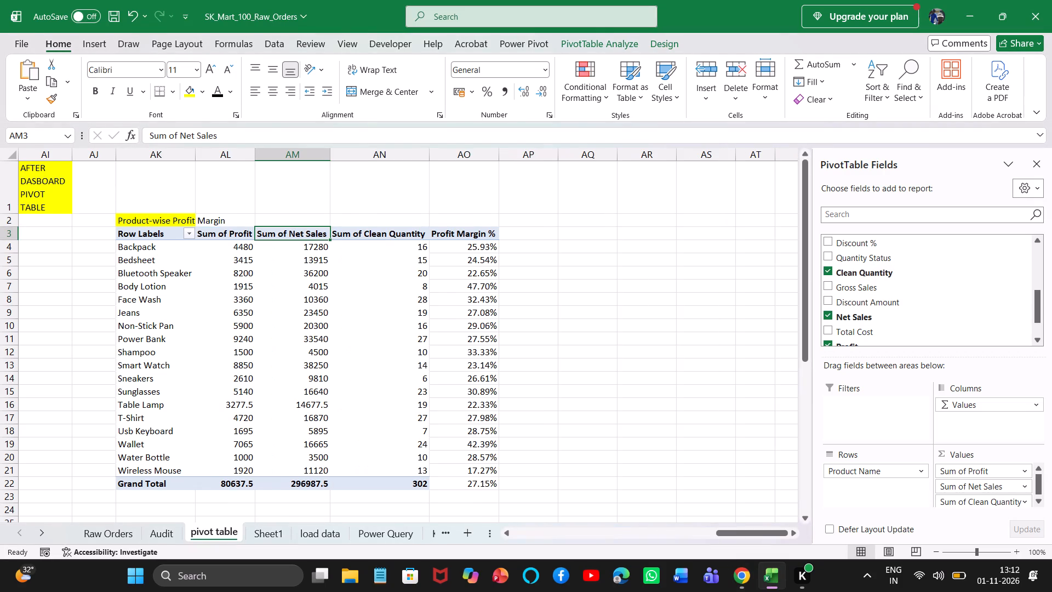
{"action": "left_click", "coordinate": [481, 290]}
{"action": "left_click", "coordinate": [456, 287]}
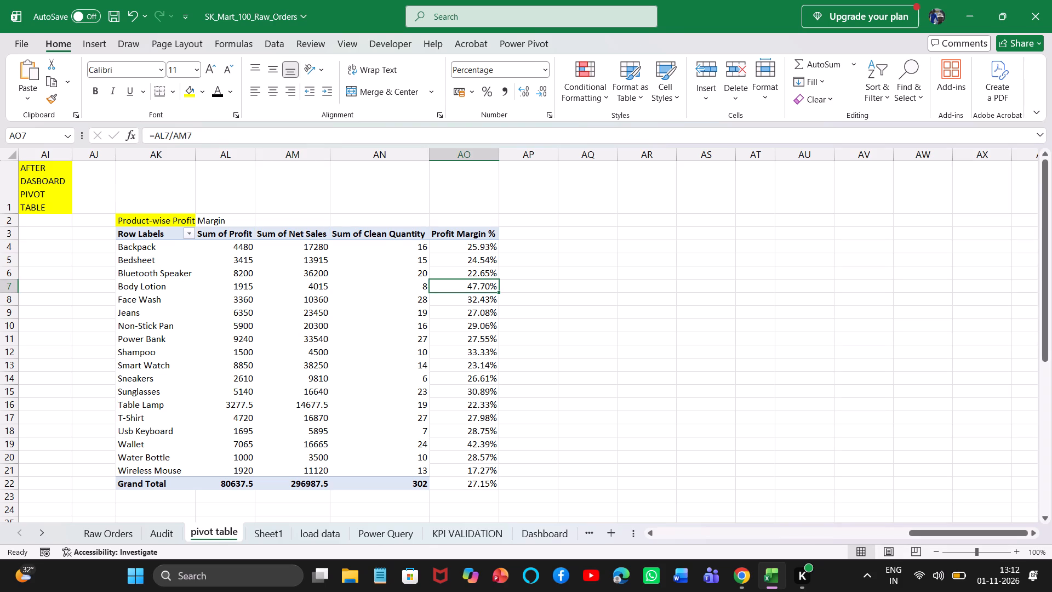
Copy the Grand Total formatting from AN22 to AO22 and format AO22 as a percentage with two decimals.
{"action": "left_click", "coordinate": [415, 485]}
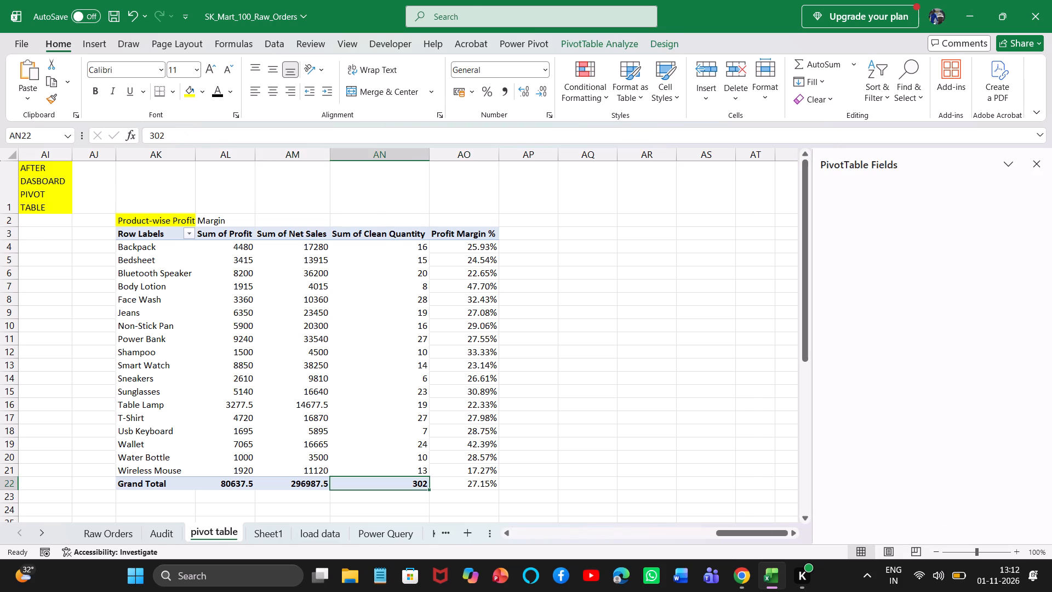
{"action": "left_click", "coordinate": [51, 98]}
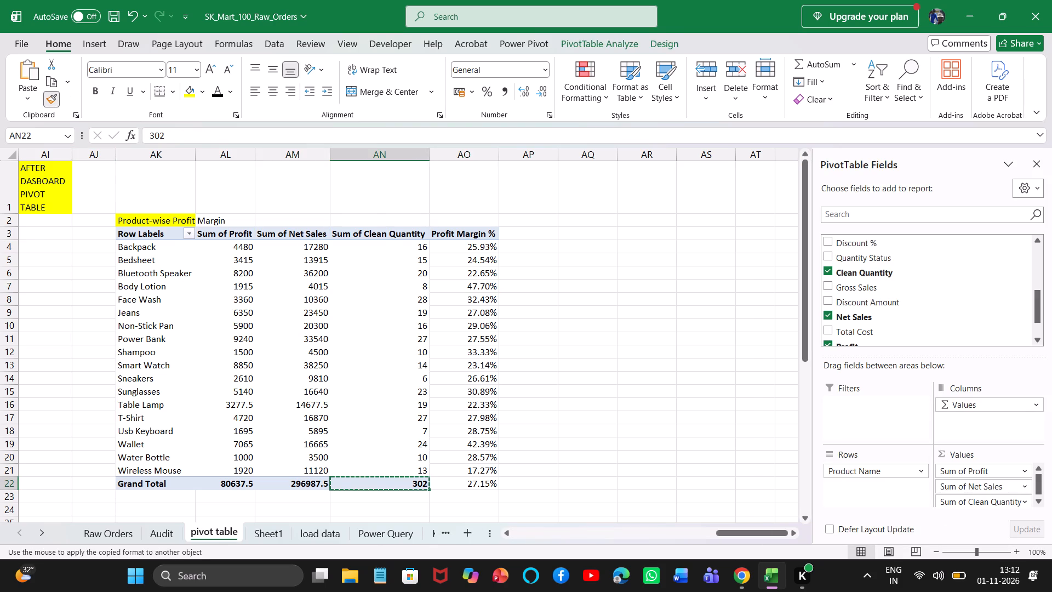
{"action": "left_click", "coordinate": [458, 482]}
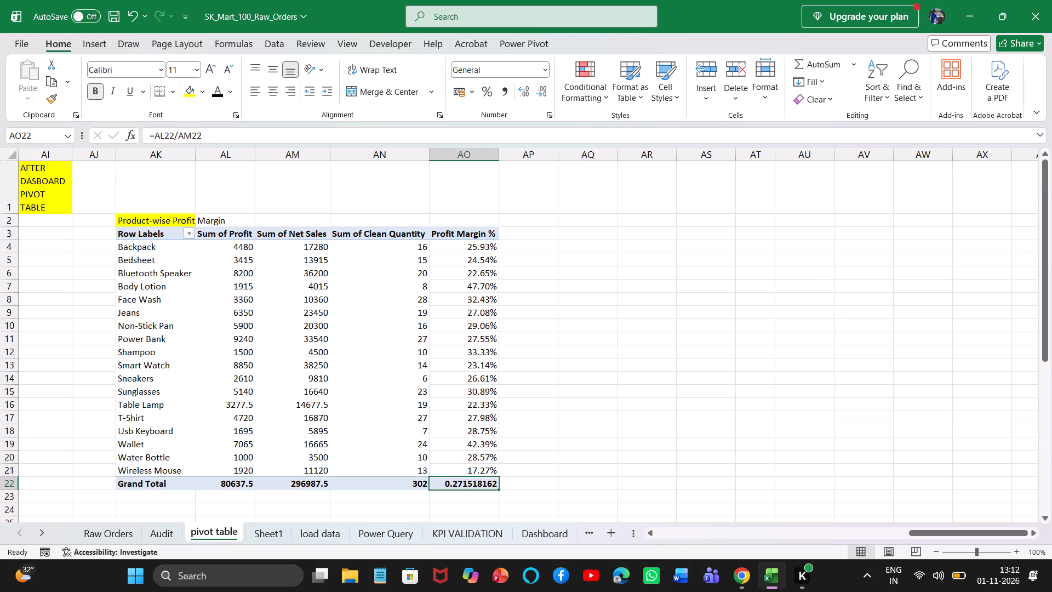
{"action": "left_click", "coordinate": [489, 89]}
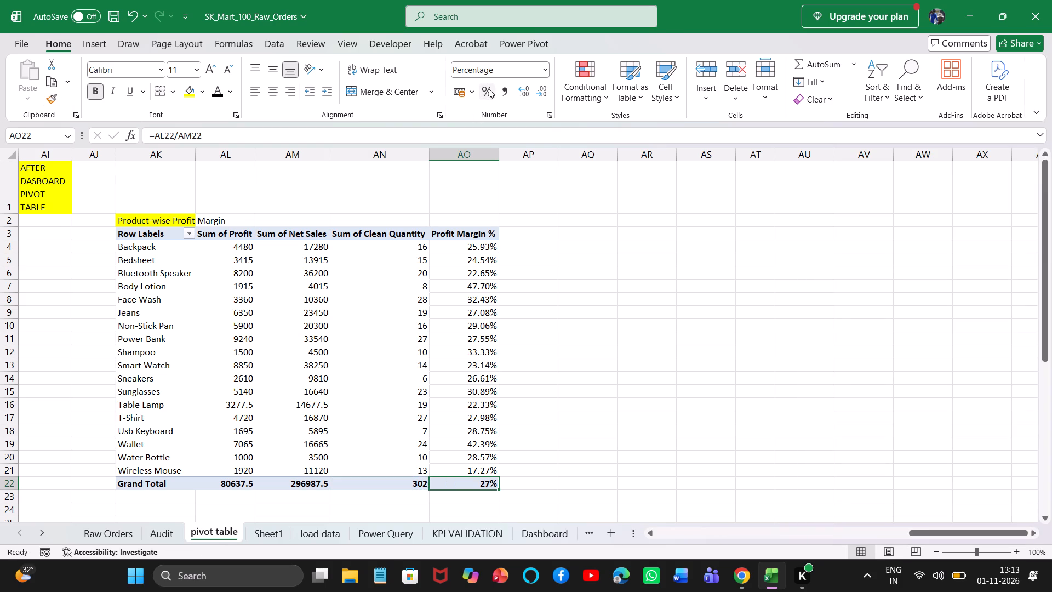
{"action": "left_click", "coordinate": [530, 91]}
{"action": "left_click", "coordinate": [530, 91]}
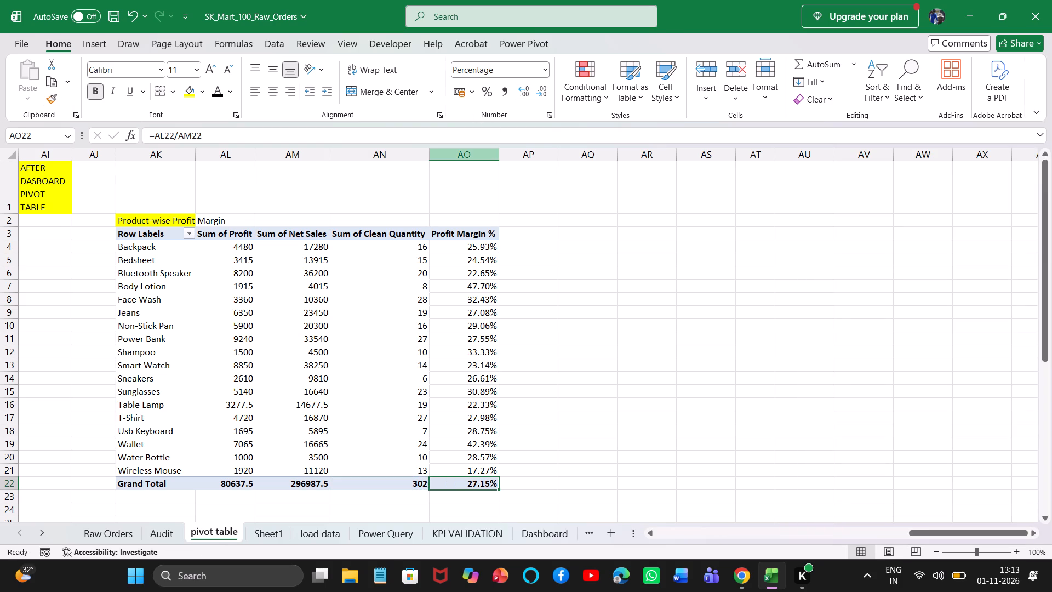
{"action": "left_click", "coordinate": [296, 239]}
{"action": "left_click", "coordinate": [156, 237]}
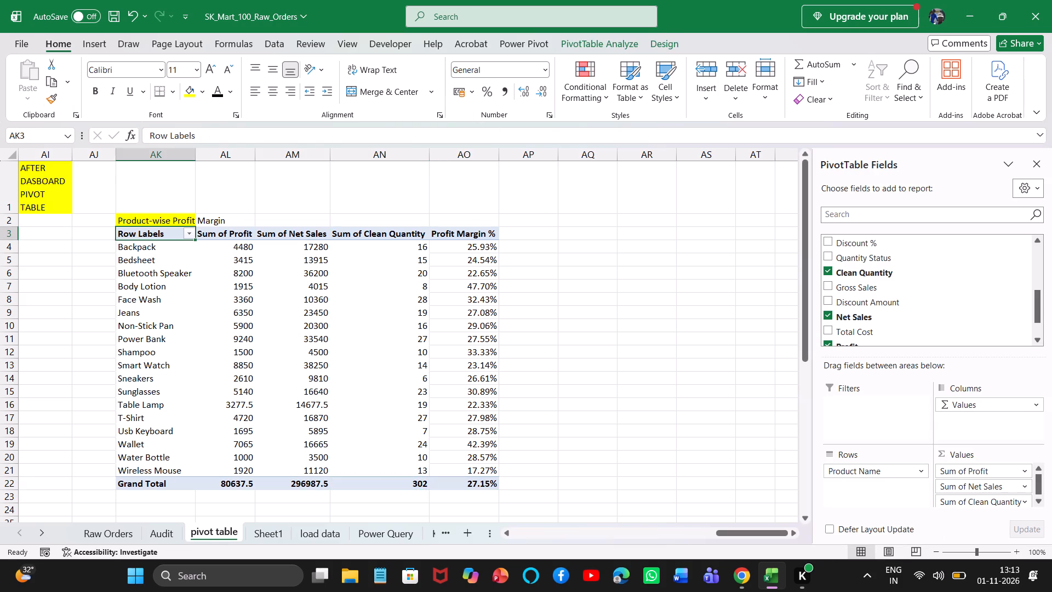
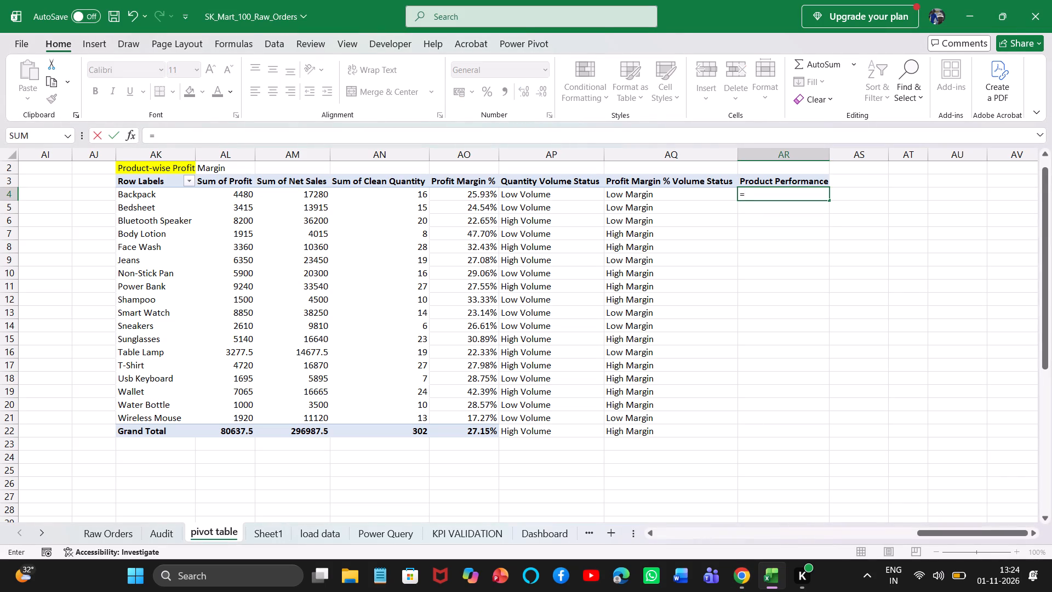
{"action": "type", "text": "if"}
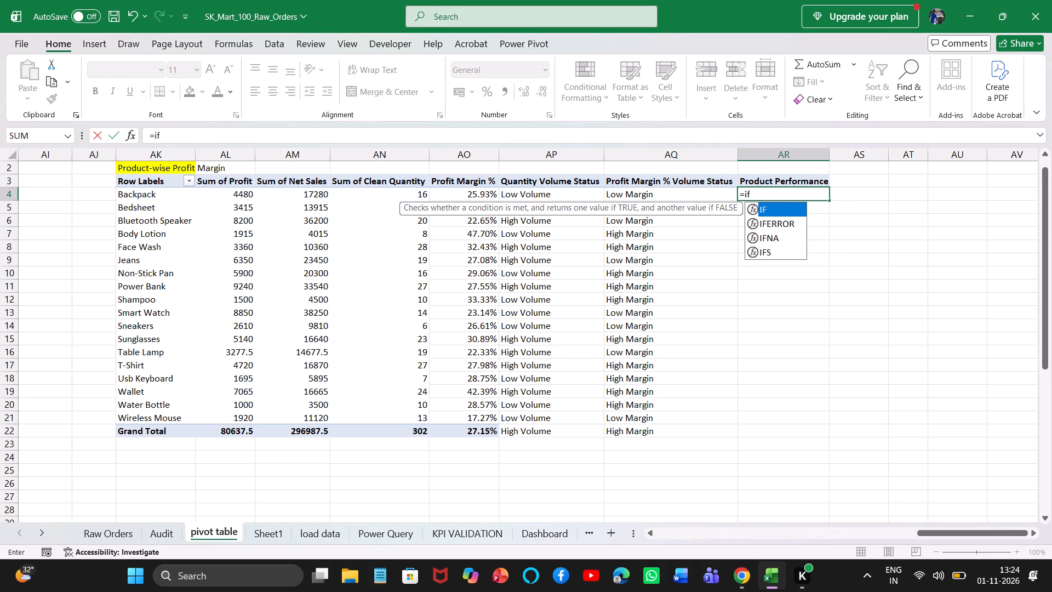
{"action": "key", "text": "Tab"}
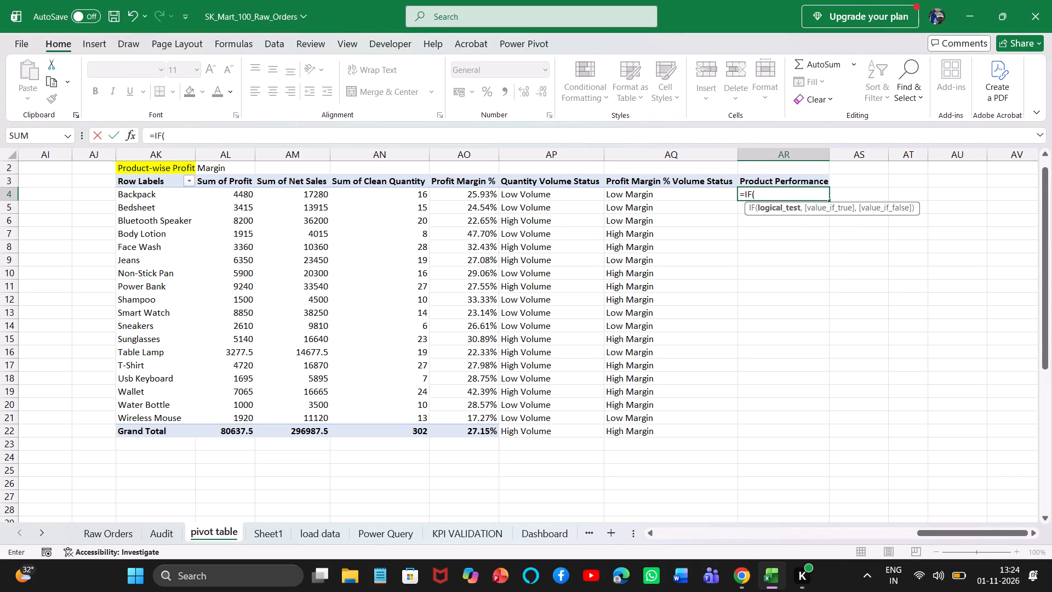
{"action": "type", "text": "AN"}
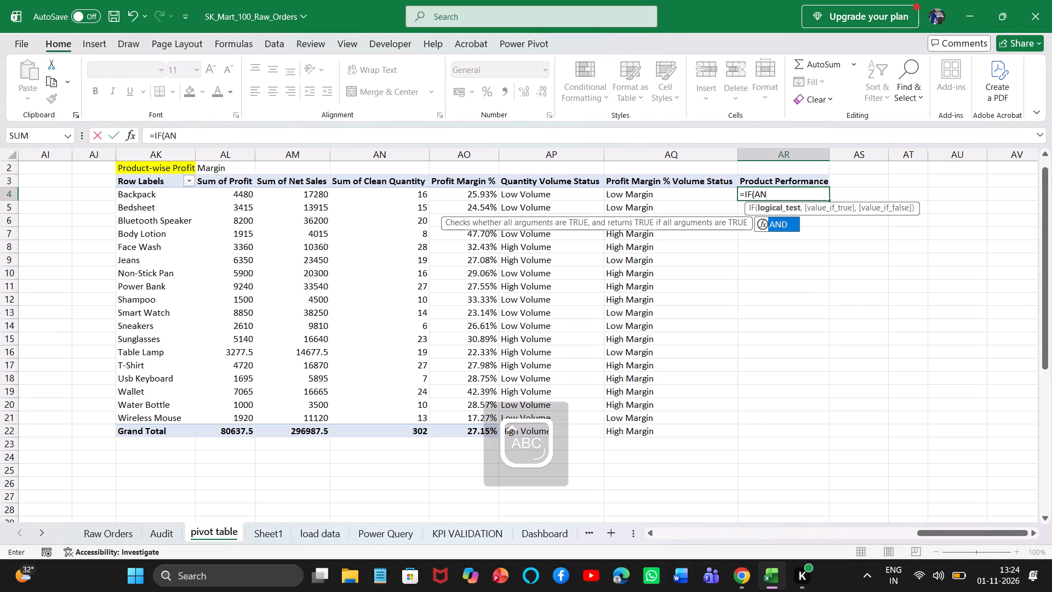
{"action": "key", "text": "d"}
{"action": "key", "text": "Tab"}
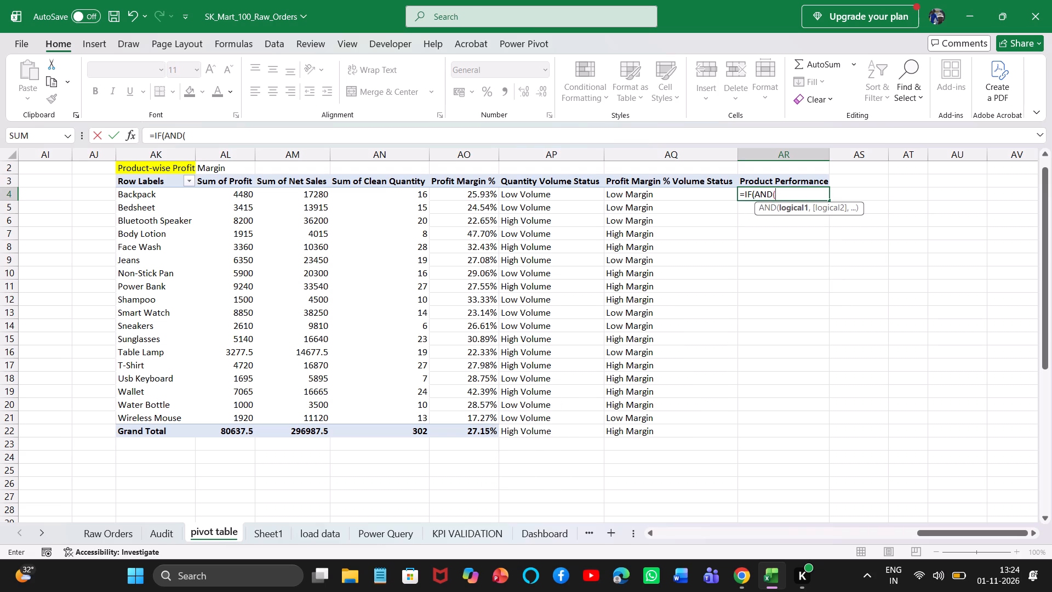
Enter AP4="High Volume" as the first AND condition, checking it against ChatGPT's formula.
{"action": "type", "text": "AP"}
{"action": "key", "text": "4"}
{"action": "key", "text": "alt+Tab"}
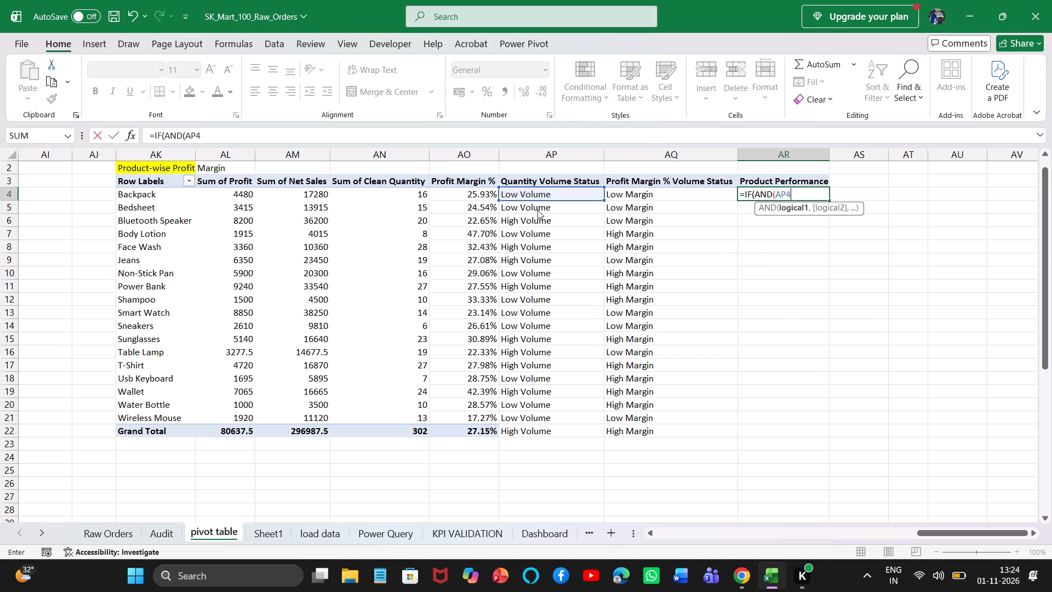
{"action": "key", "text": "alt+Tab"}
{"action": "key", "text": "equal"}
{"action": "key", "text": "shift+quotedbl"}
{"action": "key", "text": "BackSpace"}
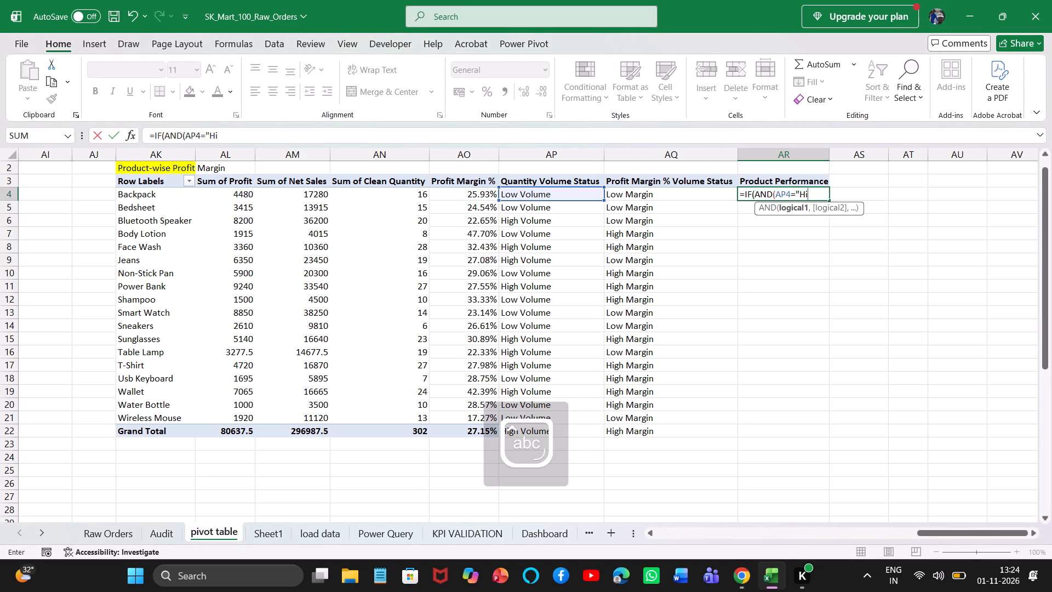
{"action": "type", "text": "gh"}
{"action": "key", "text": "alt+Tab"}
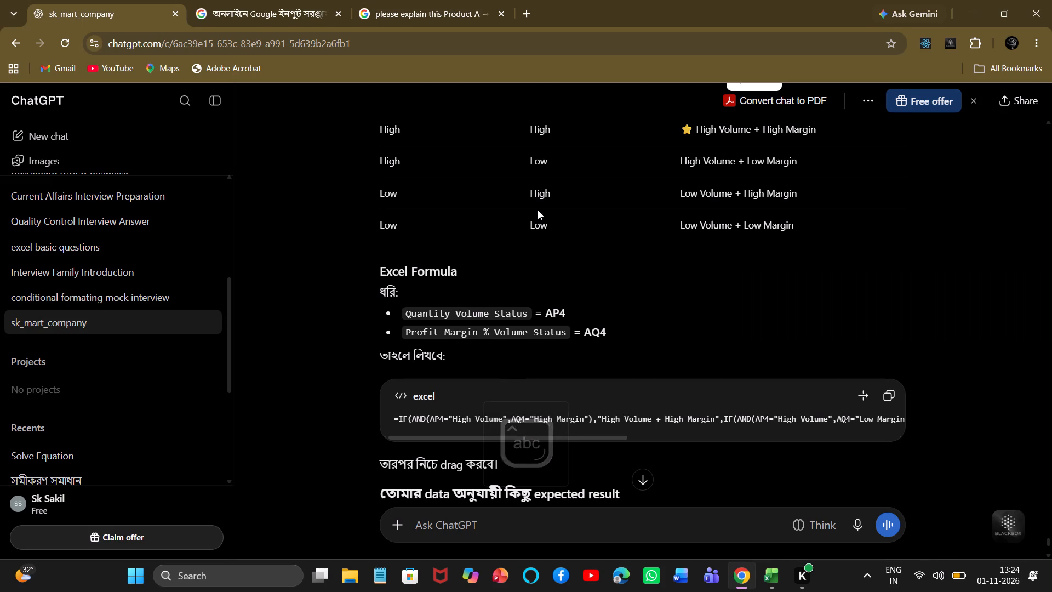
{"action": "key", "text": "alt+Tab"}
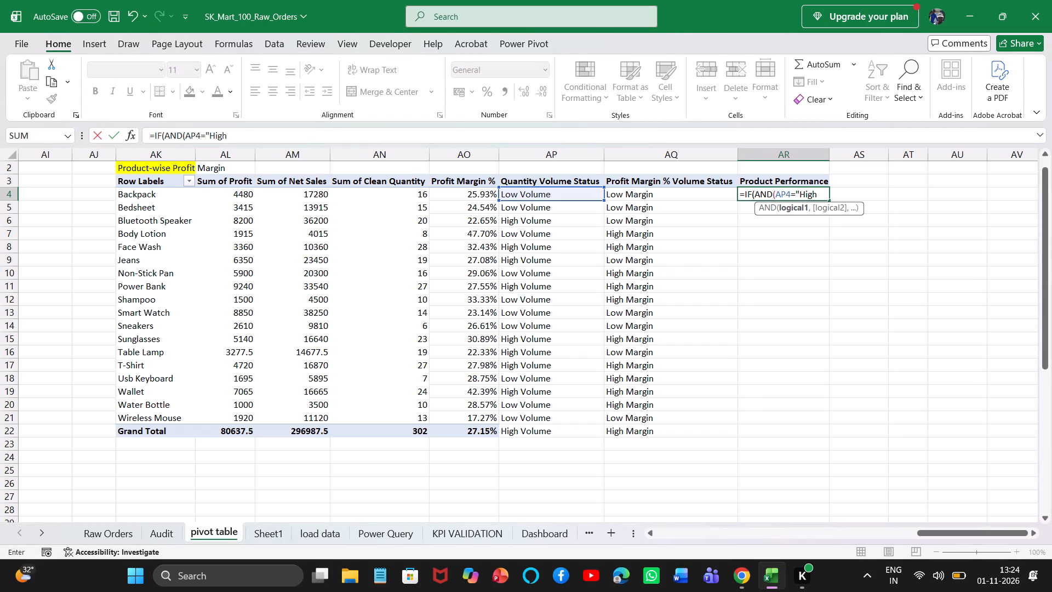
{"action": "key", "text": "space"}
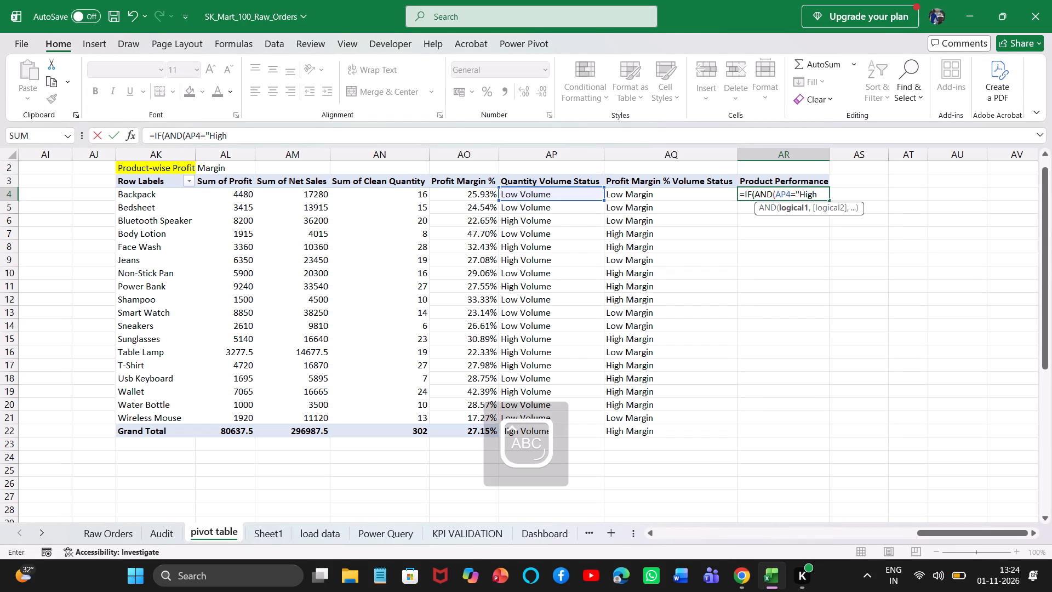
{"action": "type", "text": "me"}
{"action": "key", "text": "shift+quotedbl"}
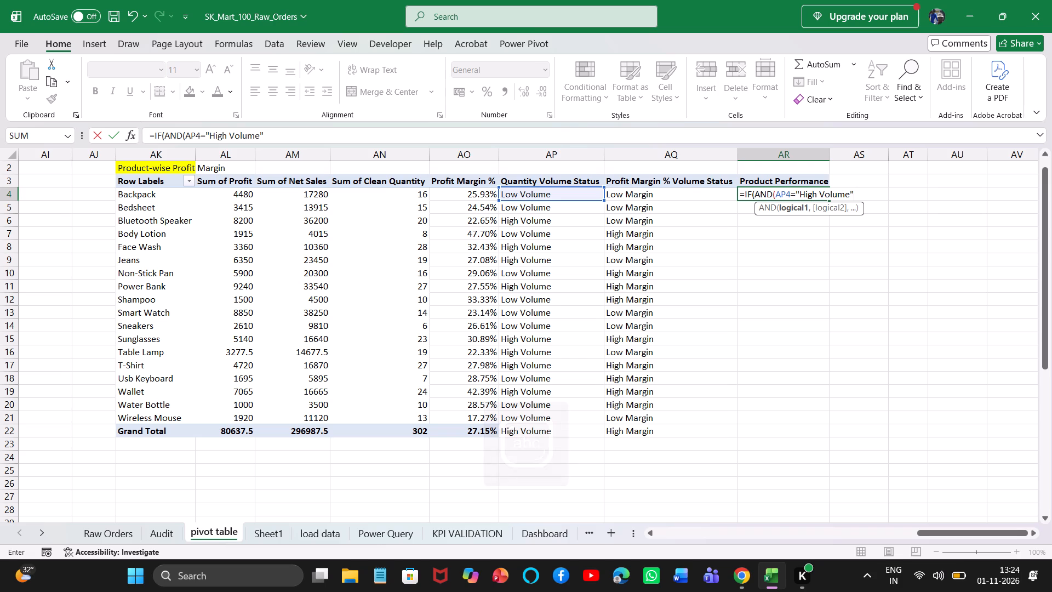
Add AQ4="High Margin" as the second condition in the AR4 formula and close the AND function.
{"action": "key", "text": "comma"}
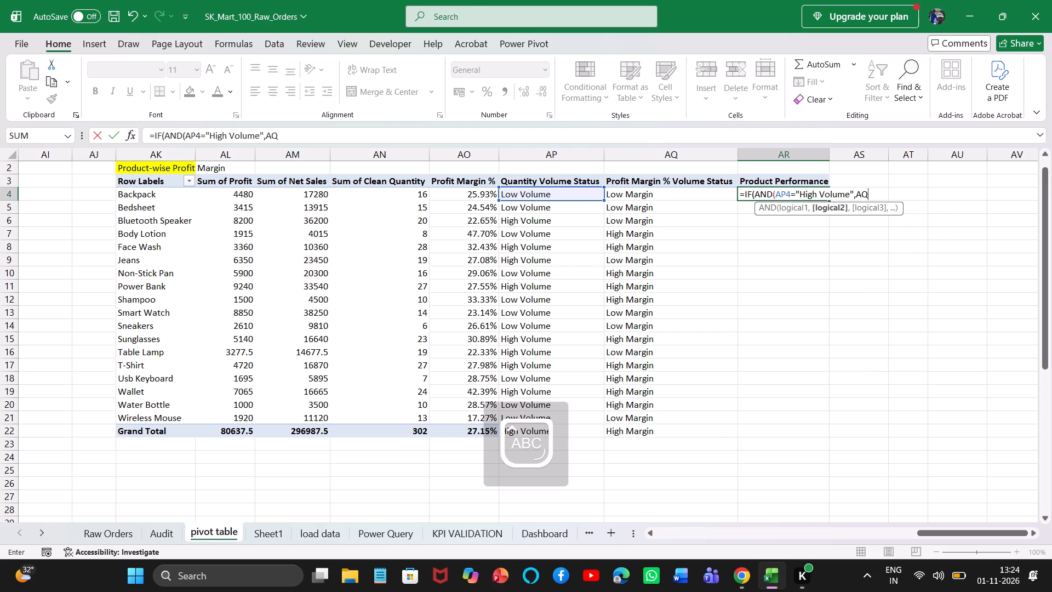
{"action": "key", "text": "4"}
{"action": "key", "text": "equal"}
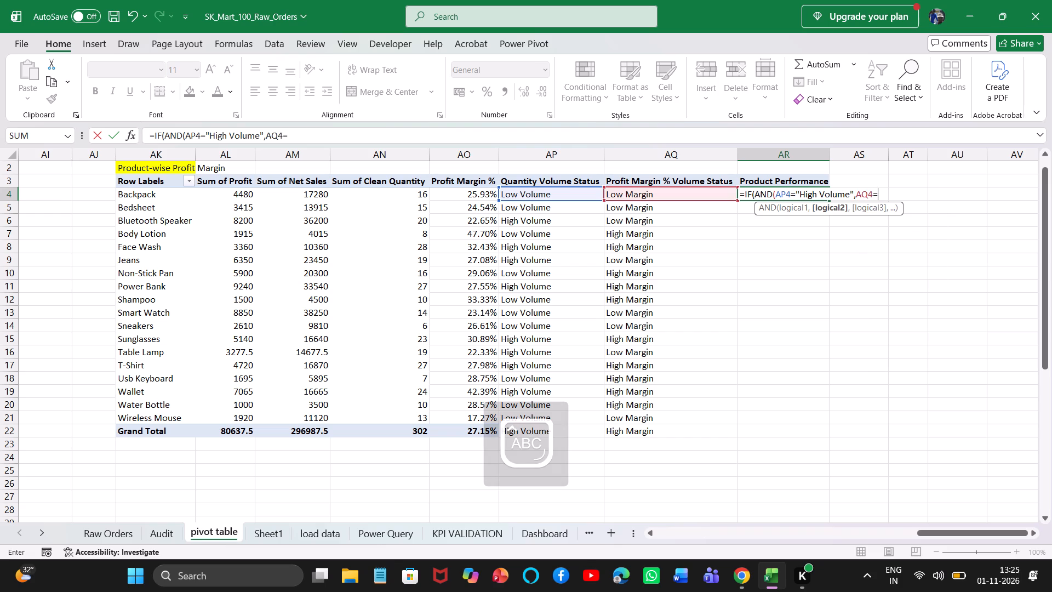
{"action": "key", "text": "shift+quotedbl"}
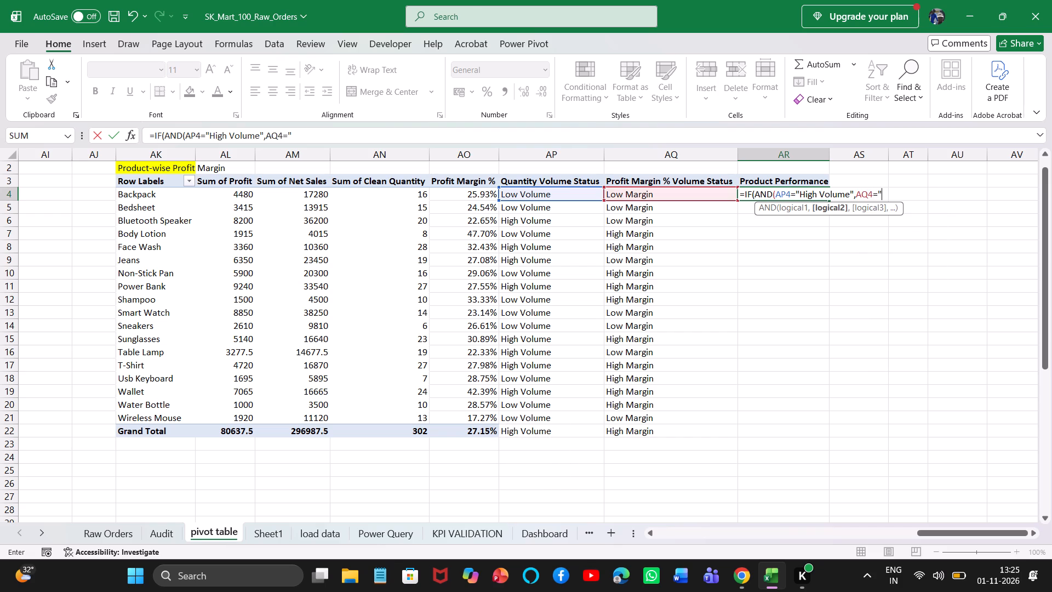
{"action": "type", "text": "HIGH"}
{"action": "key", "text": "BackSpace"}
{"action": "key", "text": "BackSpace"}
{"action": "key", "text": "BackSpace"}
{"action": "key", "text": "BackSpace"}
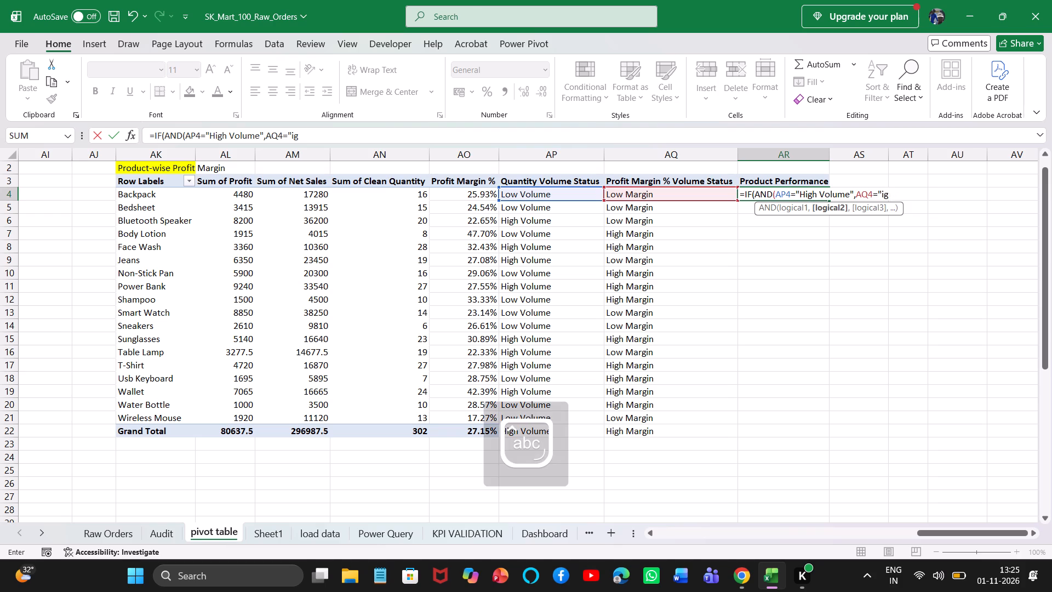
{"action": "key", "text": "BackSpace"}
{"action": "key", "text": "BackSpace"}
{"action": "key", "text": "space"}
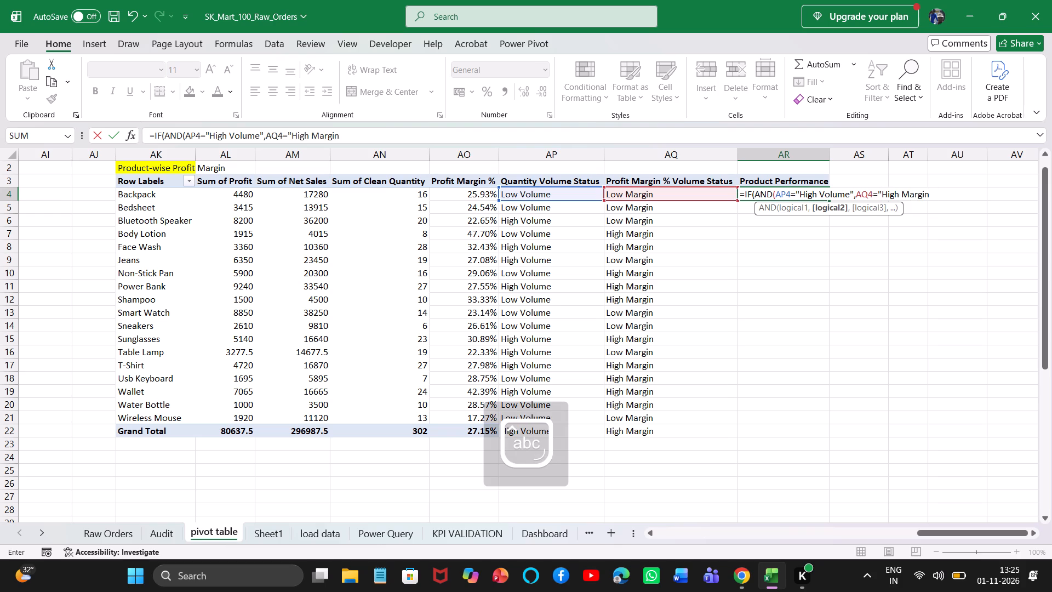
{"action": "key", "text": "shift+quotedbl"}
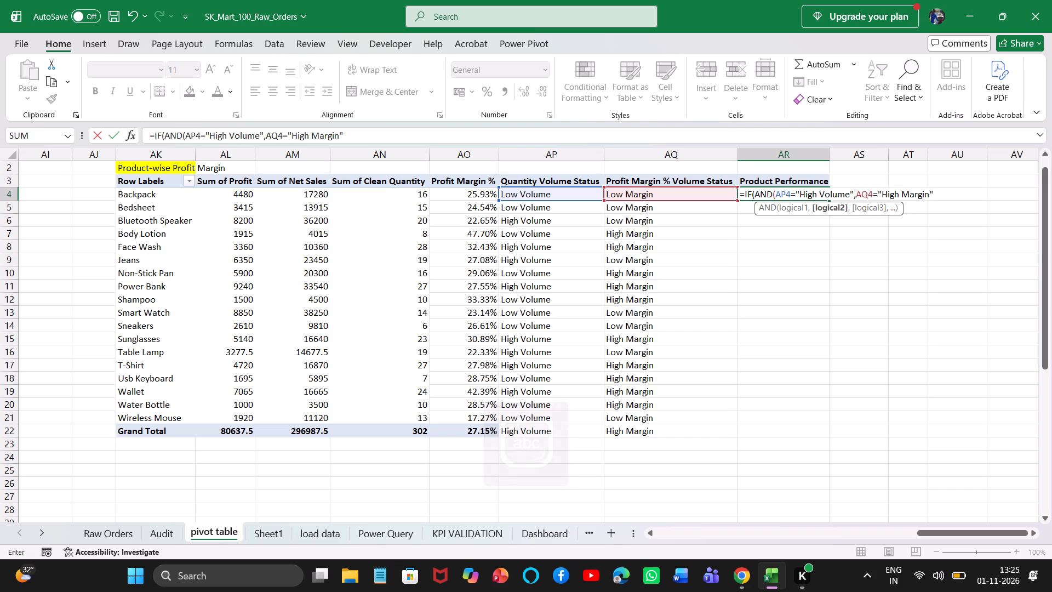
{"action": "key", "text": "shift+parenright"}
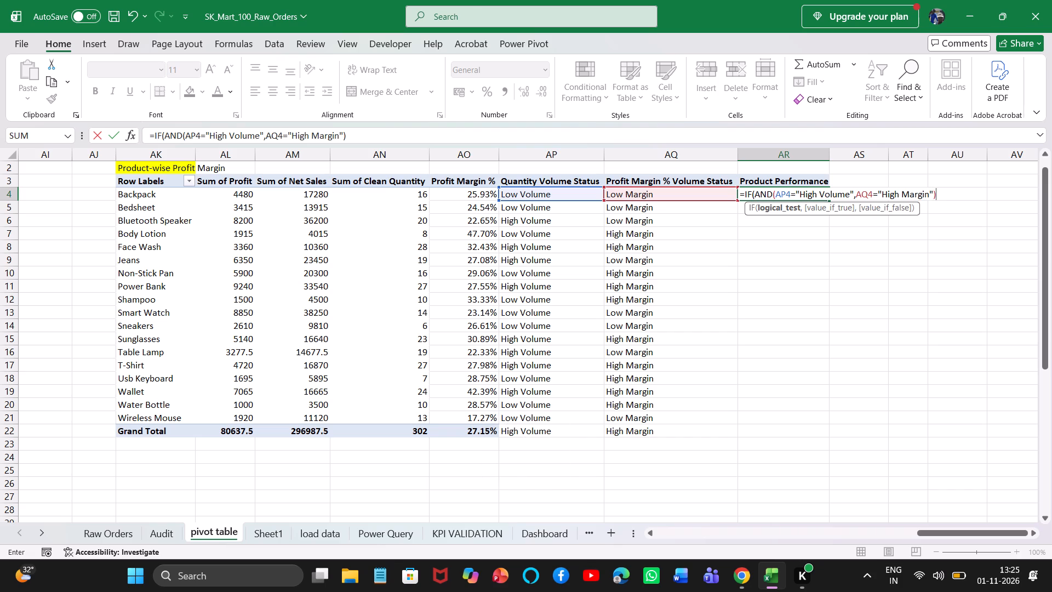
{"action": "key", "text": "comma"}
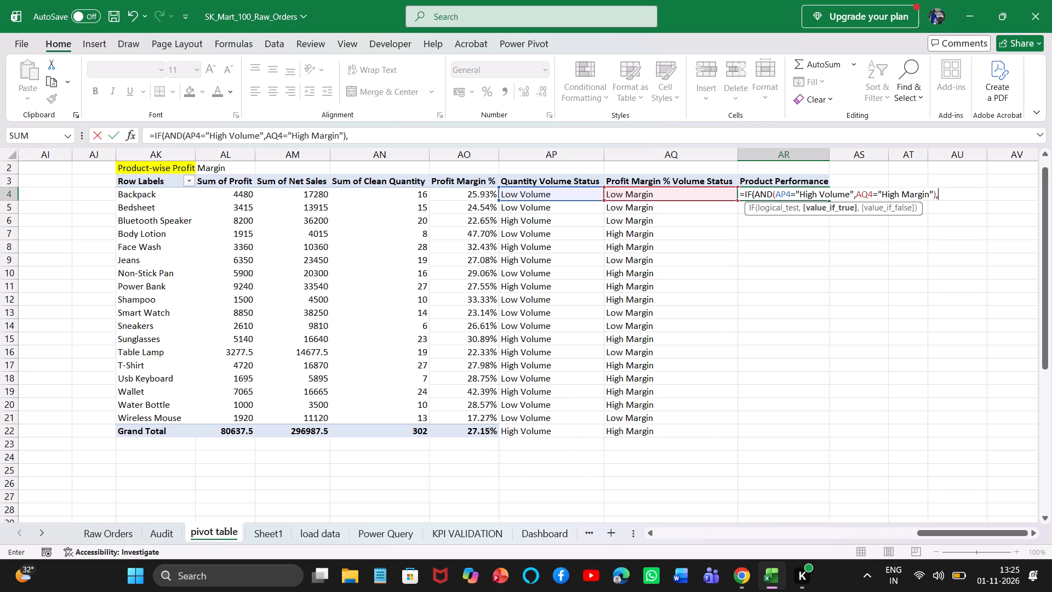
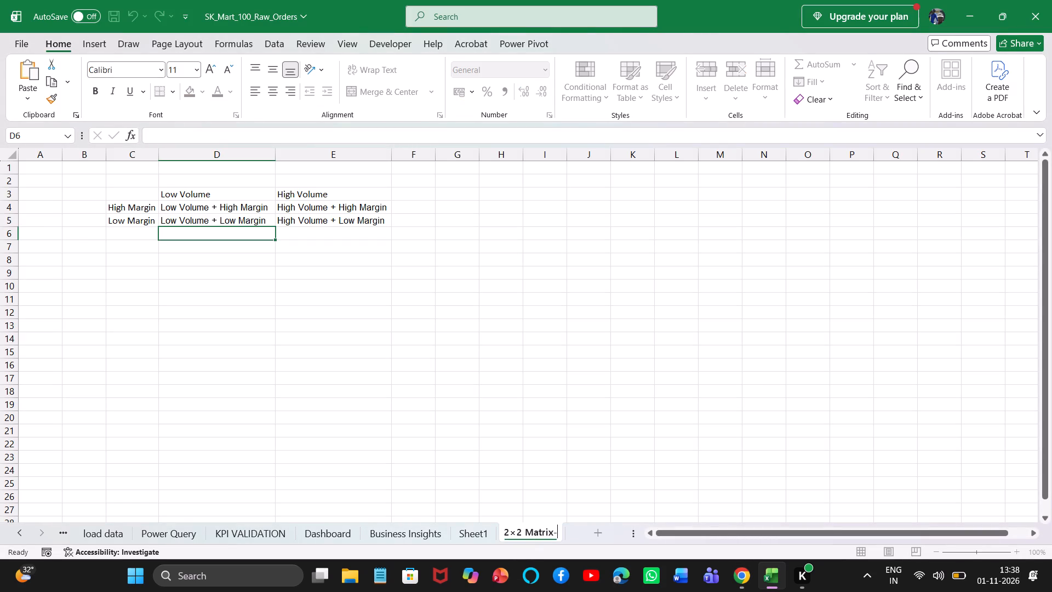
{"action": "key", "text": "BackSpace"}
{"action": "key", "text": "ctrl+a"}
{"action": "key", "text": "ctrl+c"}
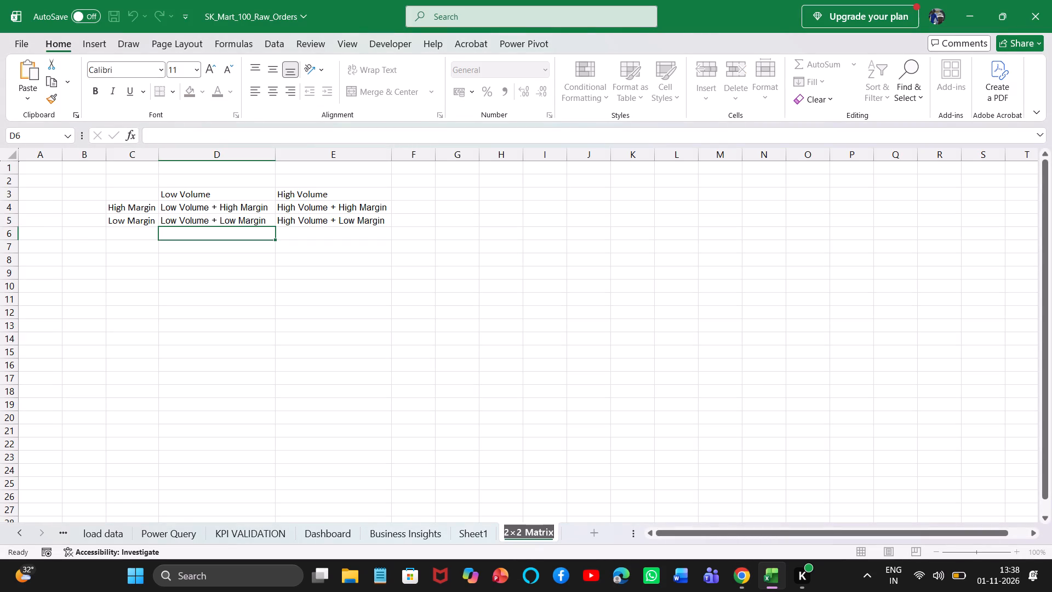
{"action": "key", "text": "Return"}
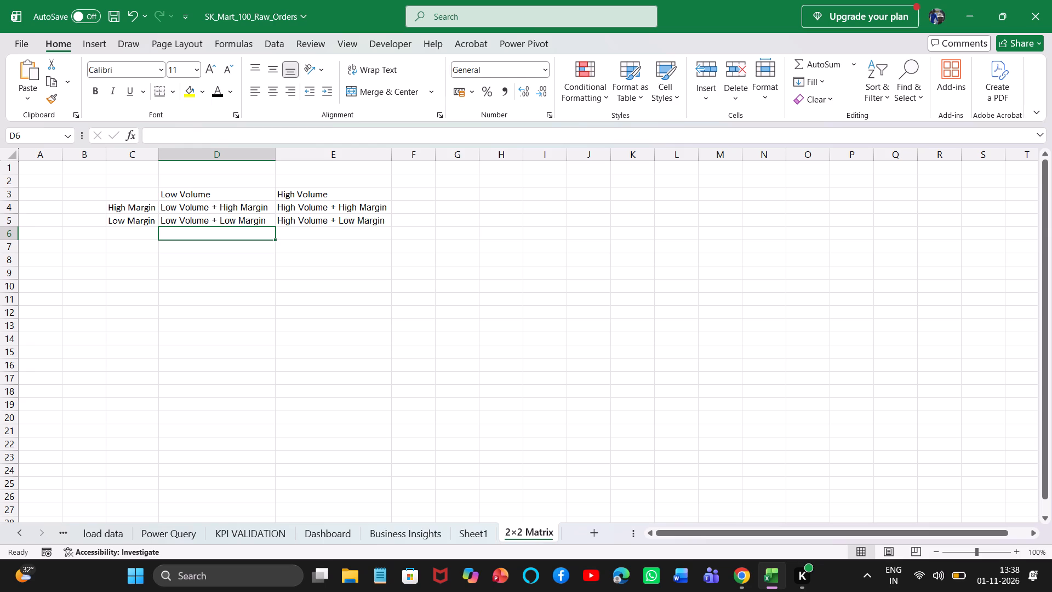
Paste the title 2×2 Matrix into C2 and merge and center it across C2:E2.
{"action": "left_click", "coordinate": [152, 186]}
{"action": "key", "text": "ctrl+v"}
{"action": "left_click", "coordinate": [148, 182]}
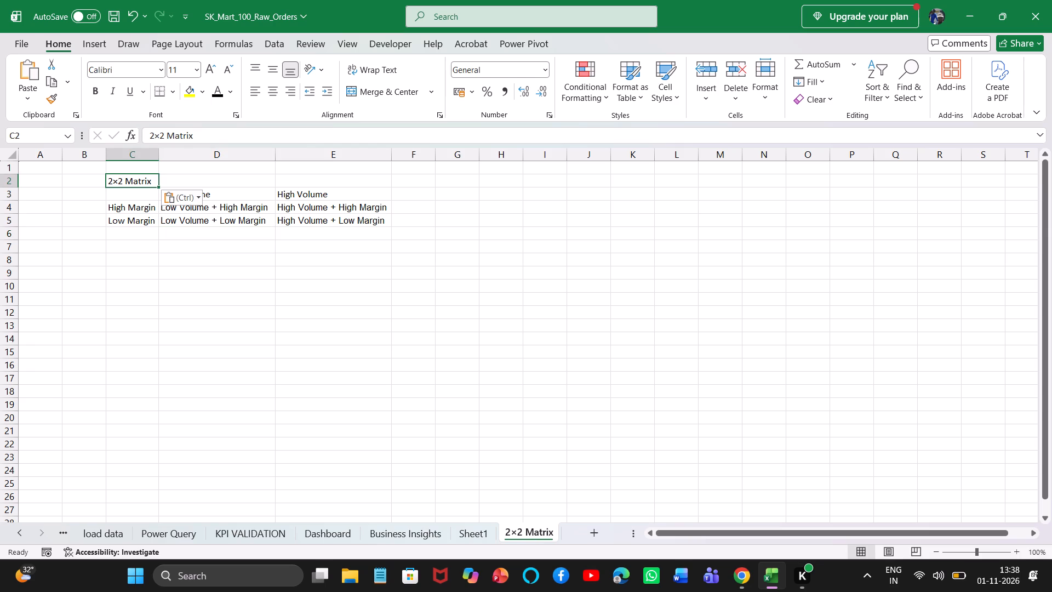
{"action": "key", "text": "shift+Right"}
{"action": "key", "text": "shift+Right"}
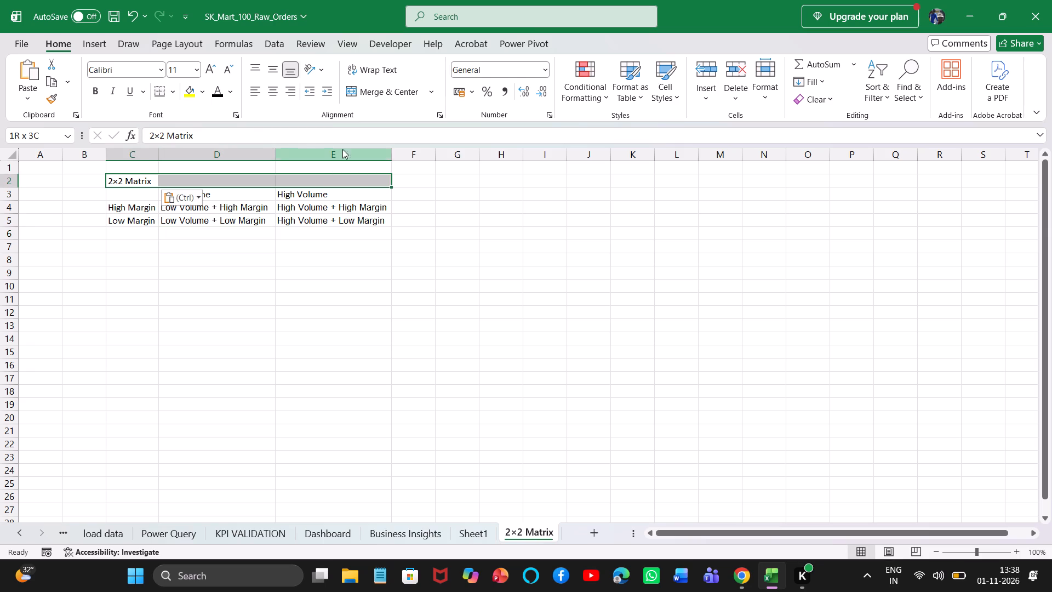
{"action": "left_click", "coordinate": [387, 92]}
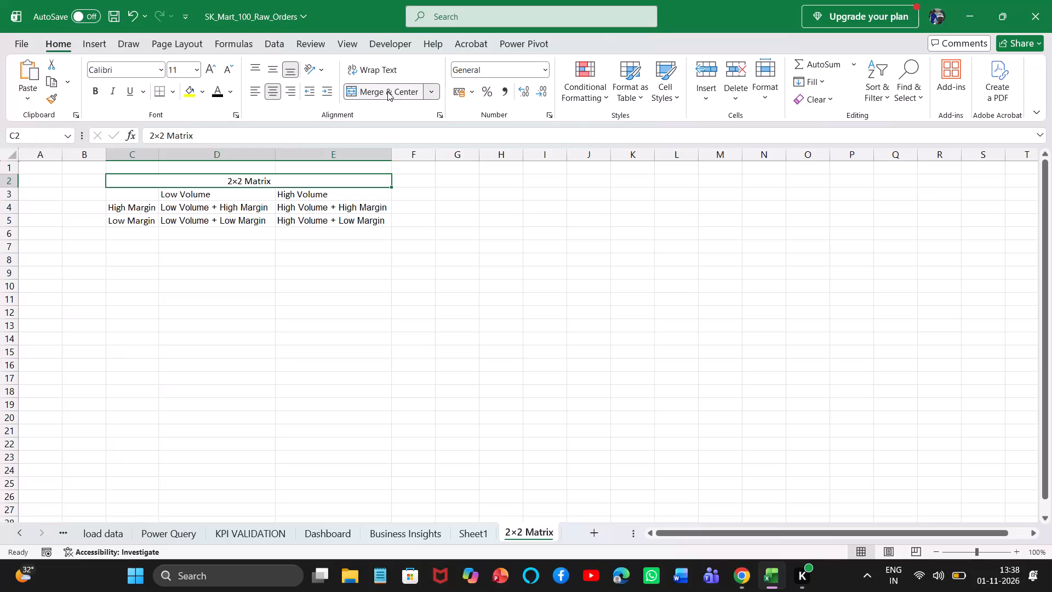
Format the 2×2 Matrix title with a yellow fill, bold text and a font one size larger.
{"action": "left_click", "coordinate": [186, 95]}
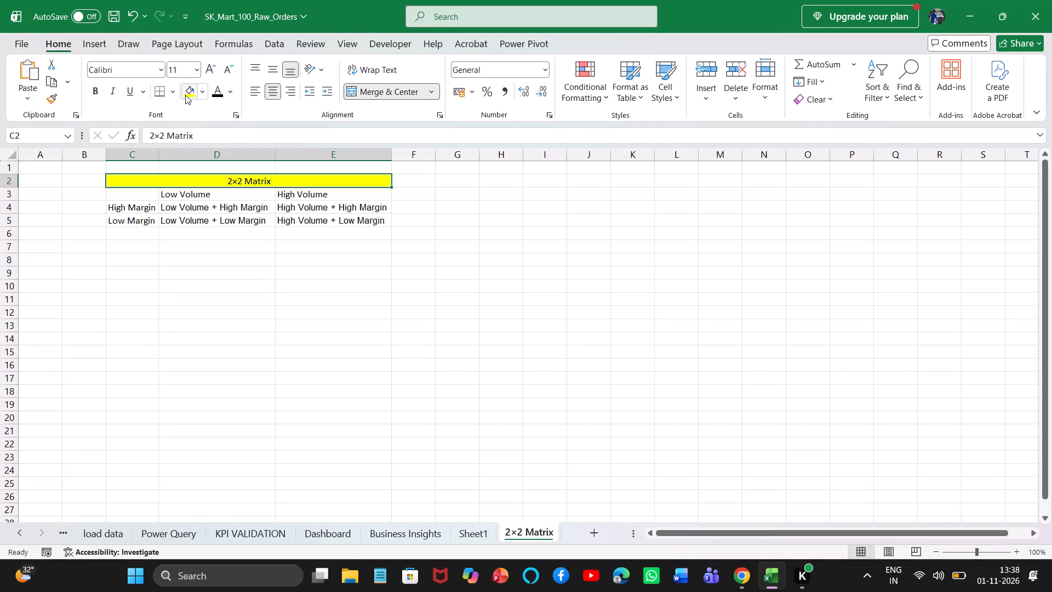
{"action": "left_click", "coordinate": [96, 94]}
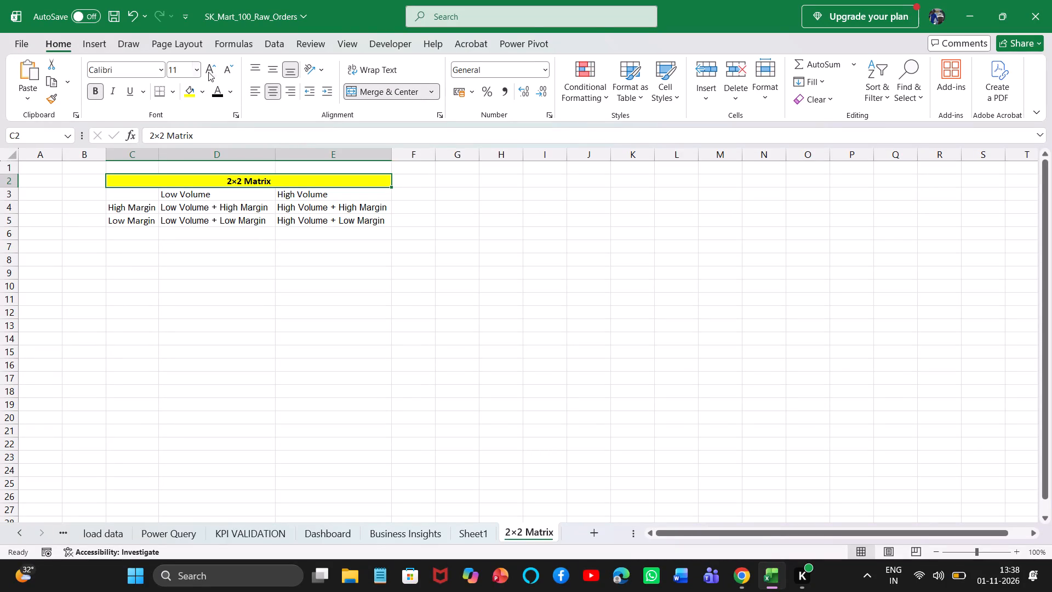
{"action": "left_click", "coordinate": [210, 72]}
{"action": "left_click", "coordinate": [231, 276]}
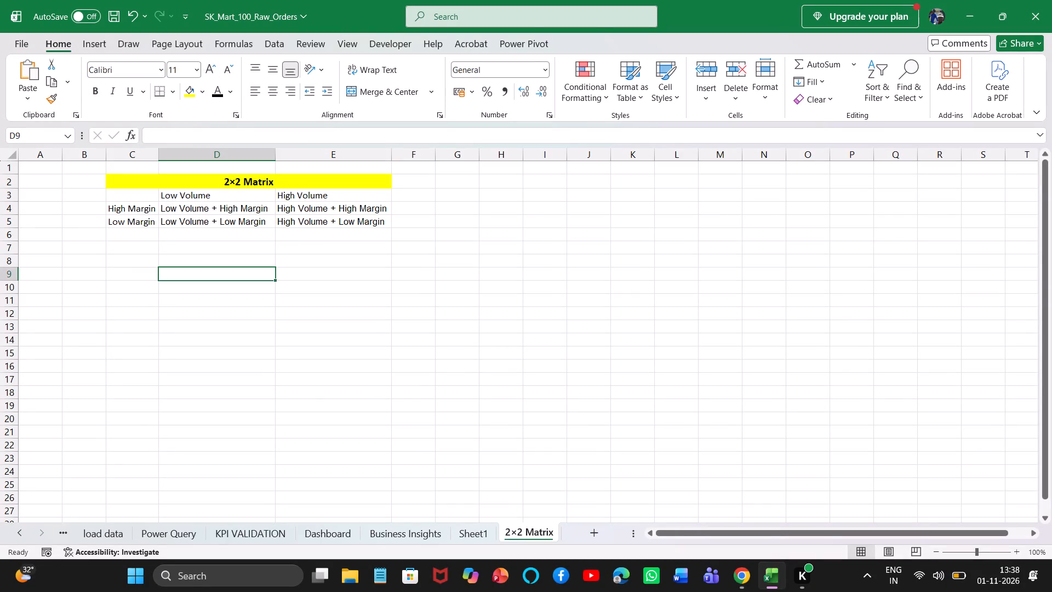
Undo the last font-size increase on the 2×2 Matrix title.
{"action": "left_click", "coordinate": [141, 197]}
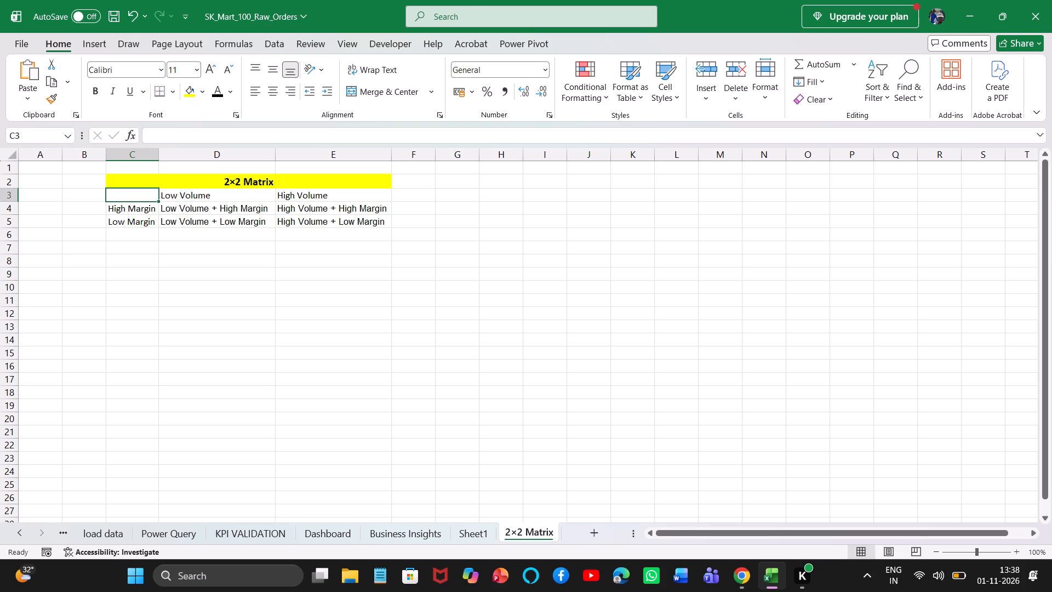
{"action": "key", "text": "shift+Right"}
{"action": "key", "text": "shift+Down"}
{"action": "key", "text": "shift+Right"}
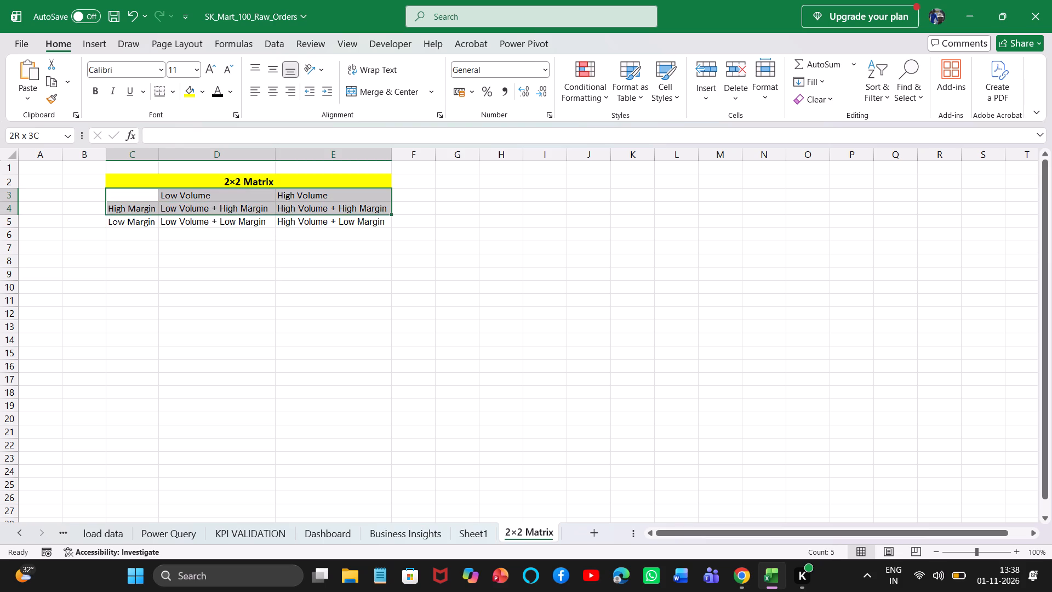
{"action": "key", "text": "ctrl+z"}
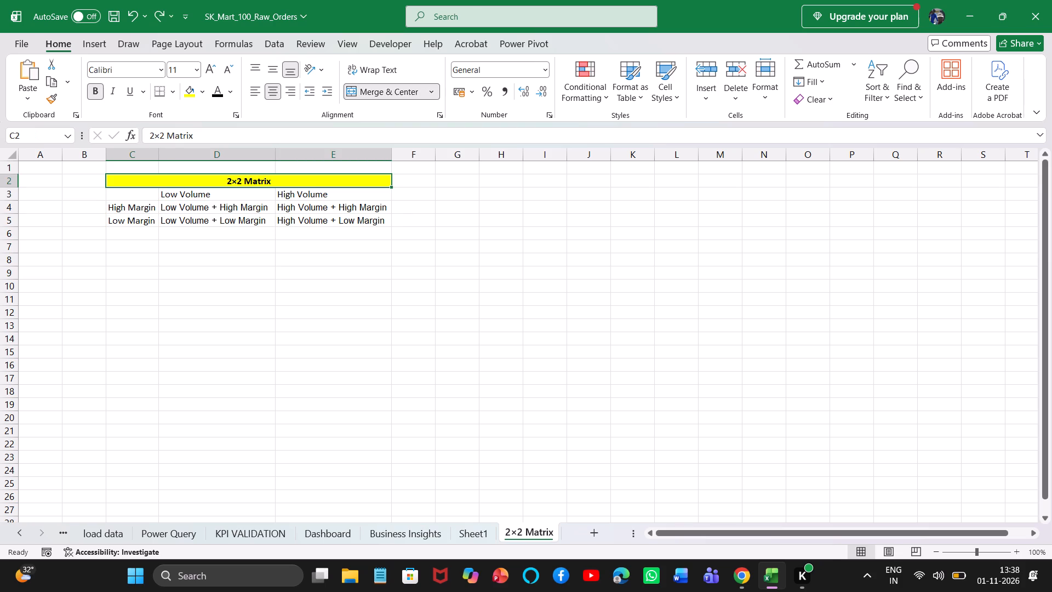
Format the matrix cells C3:E5 with bold text, a font one size larger and the darkest blue theme font colour.
{"action": "left_click", "coordinate": [141, 197]}
{"action": "key", "text": "shift+Right"}
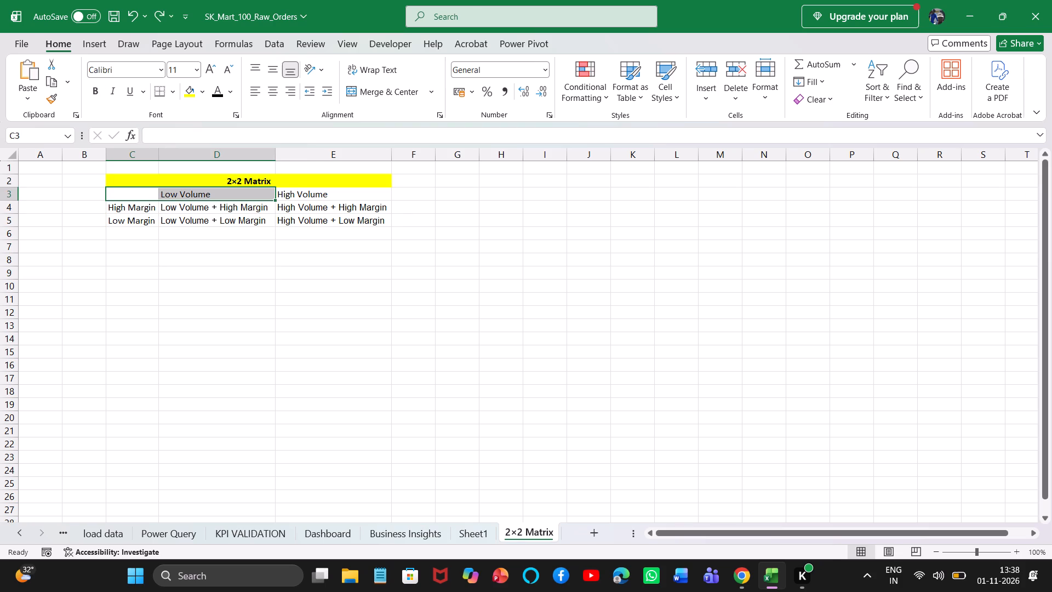
{"action": "key", "text": "shift+Right"}
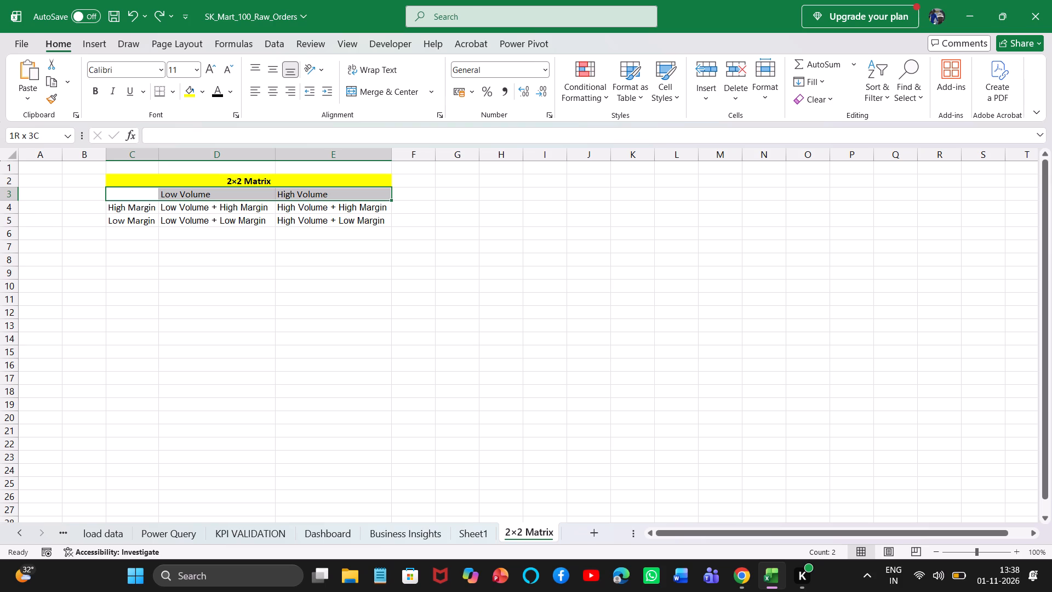
{"action": "key", "text": "shift+Down"}
{"action": "key", "text": "shift+Down"}
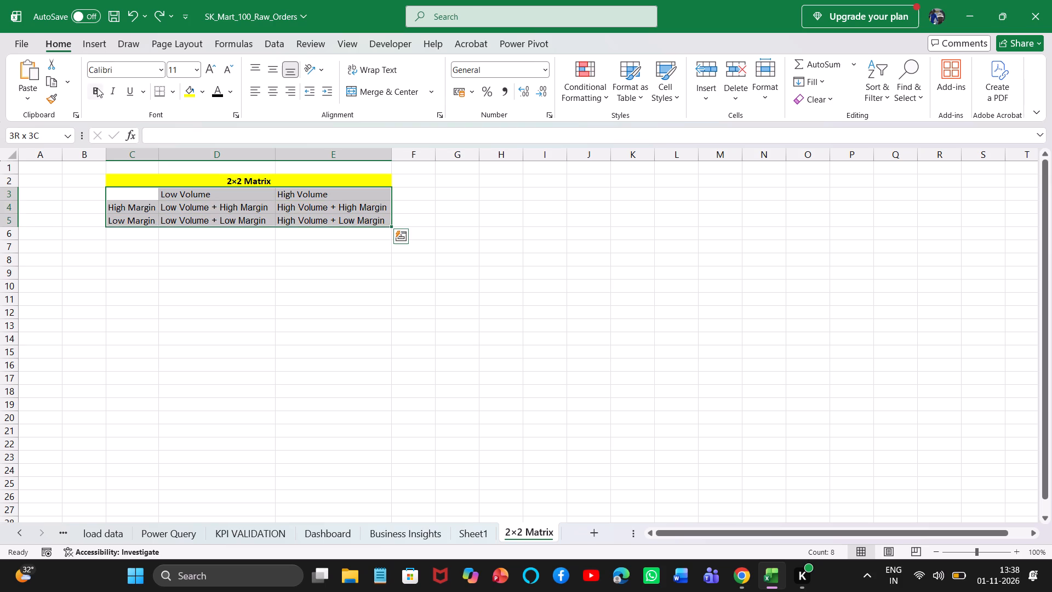
{"action": "left_click", "coordinate": [96, 88]}
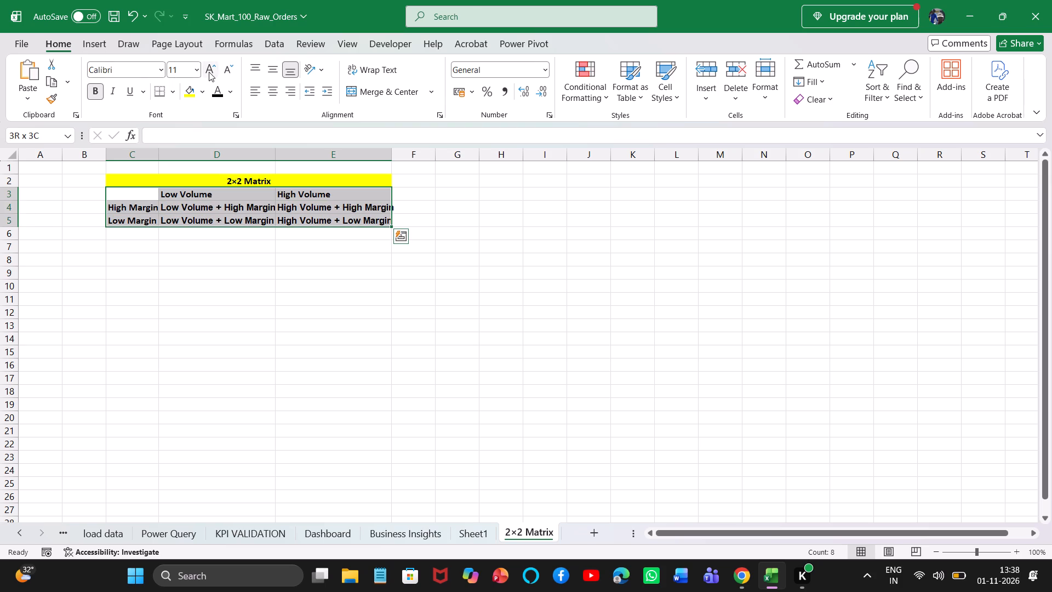
{"action": "left_click", "coordinate": [209, 72]}
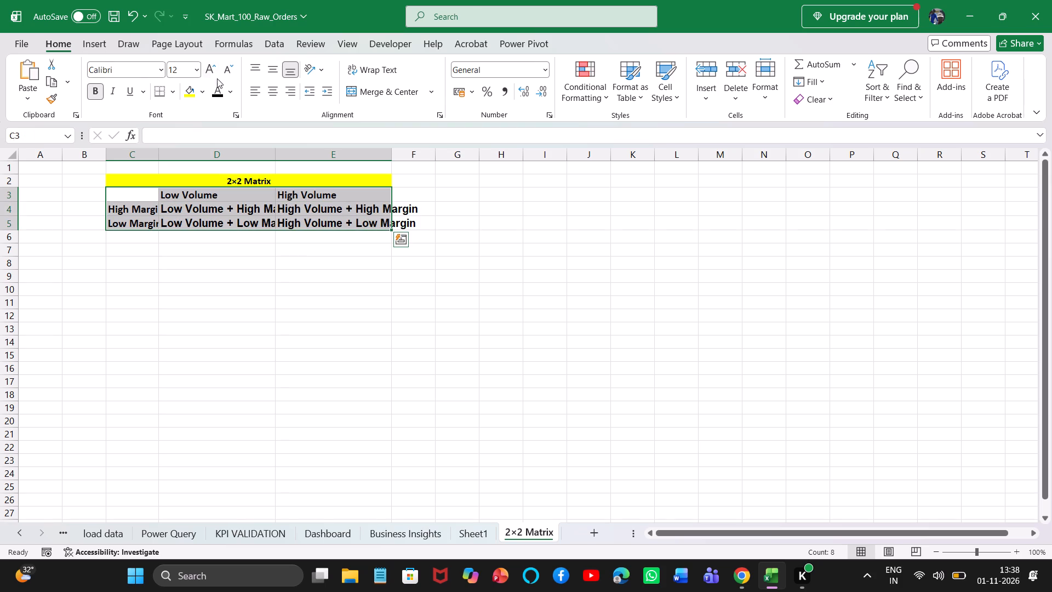
{"action": "left_click", "coordinate": [229, 92]}
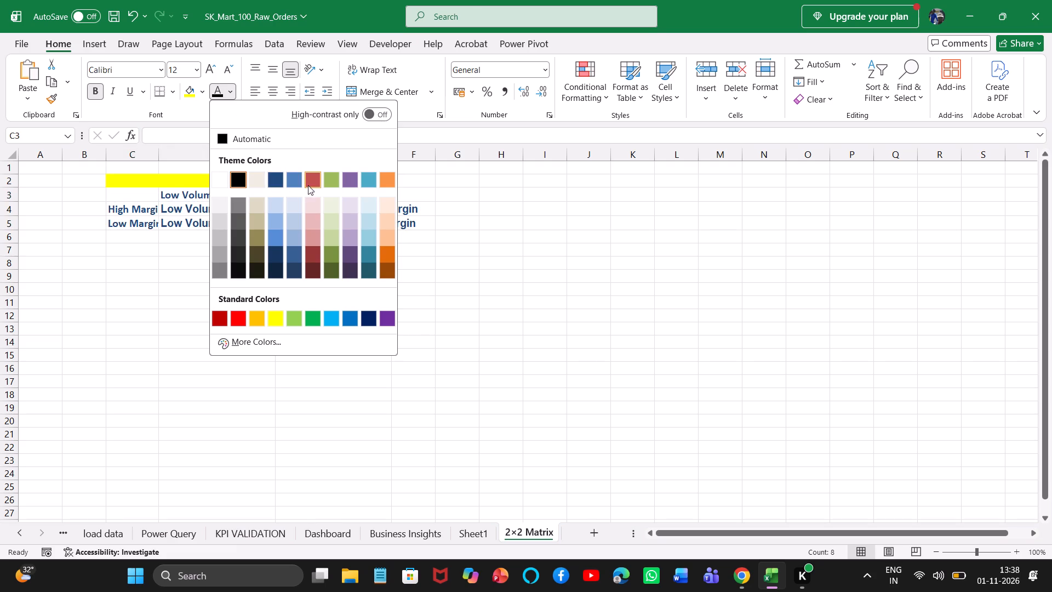
{"action": "left_click", "coordinate": [278, 272]}
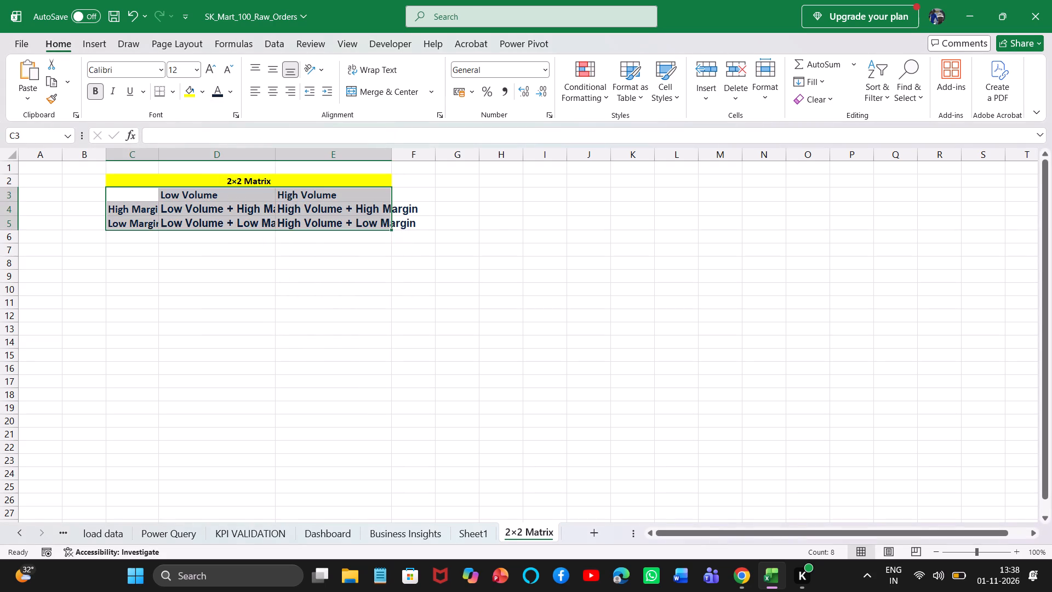
{"action": "left_click", "coordinate": [241, 278]}
AutoFit the widths of columns C, D and E to their matrix text.
{"action": "double_click", "coordinate": [158, 158]}
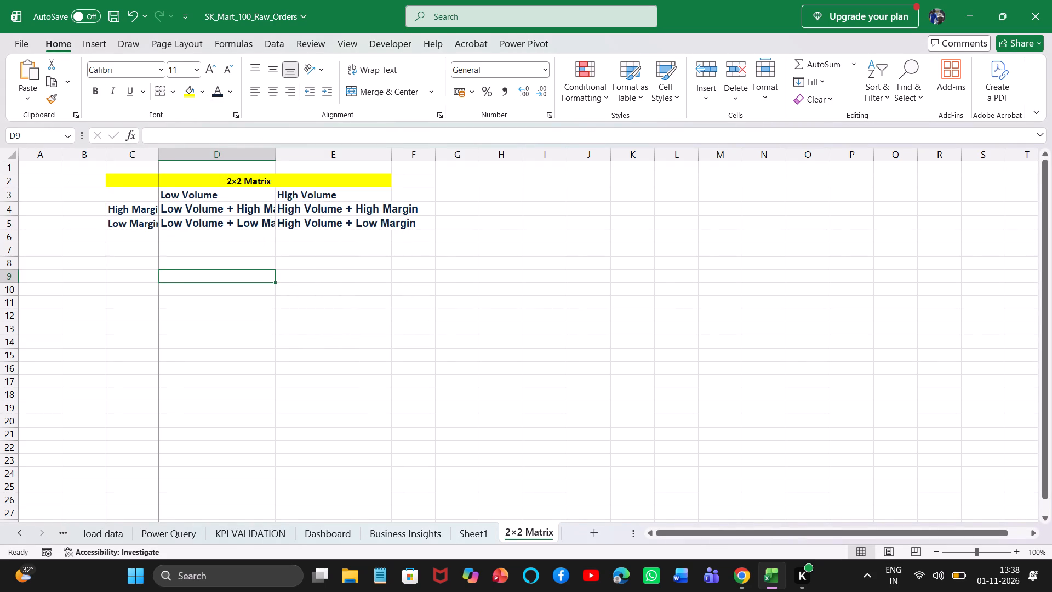
{"action": "double_click", "coordinate": [285, 158]}
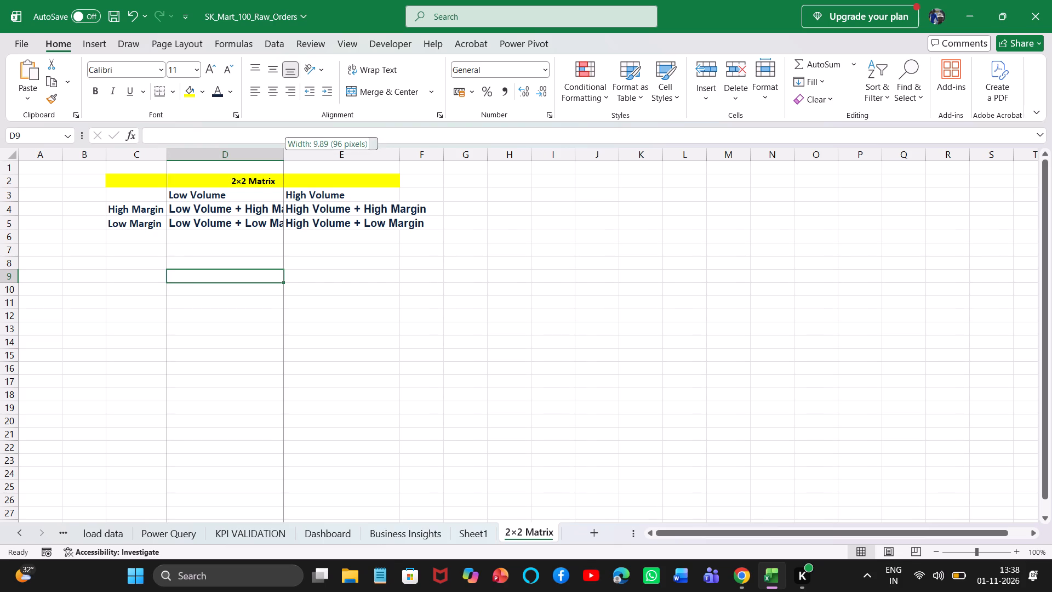
{"action": "double_click", "coordinate": [434, 158]}
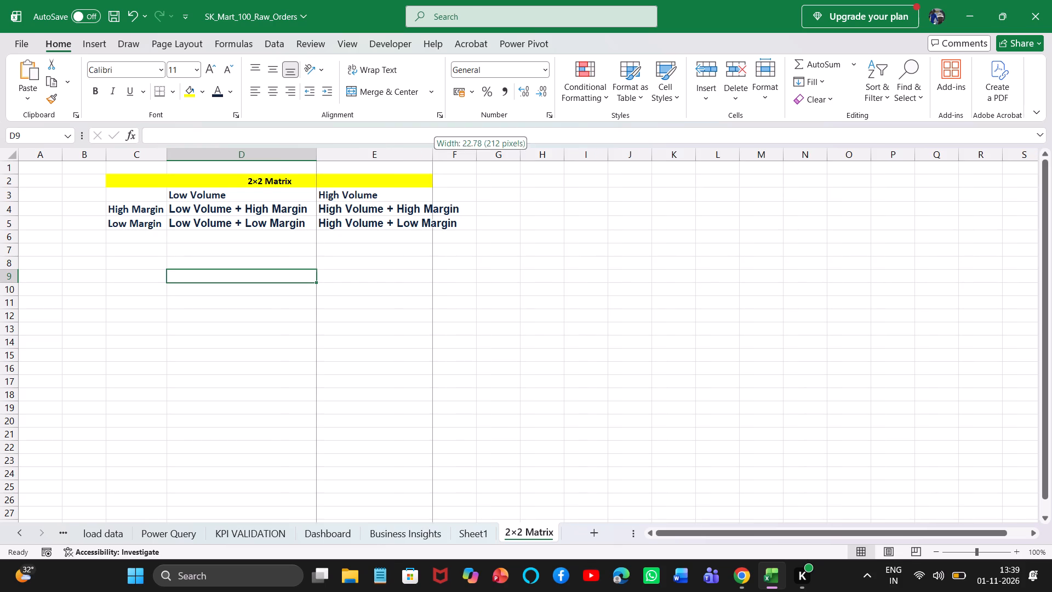
{"action": "left_click", "coordinate": [409, 342]}
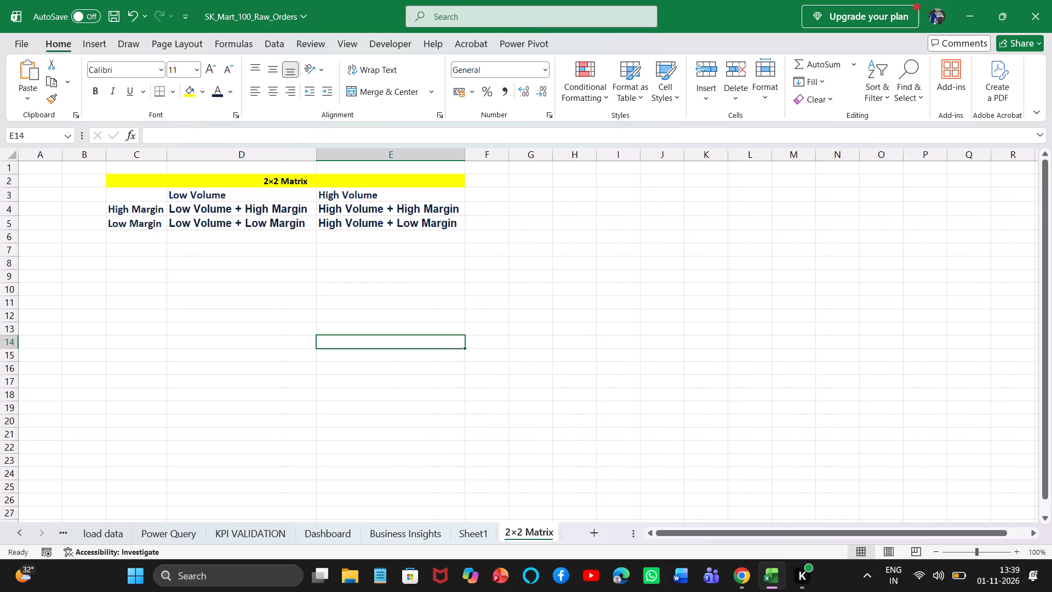
Fill the High Margin label in C4 with standard green and the Low Margin label in C5 with standard red.
{"action": "left_click", "coordinate": [146, 208]}
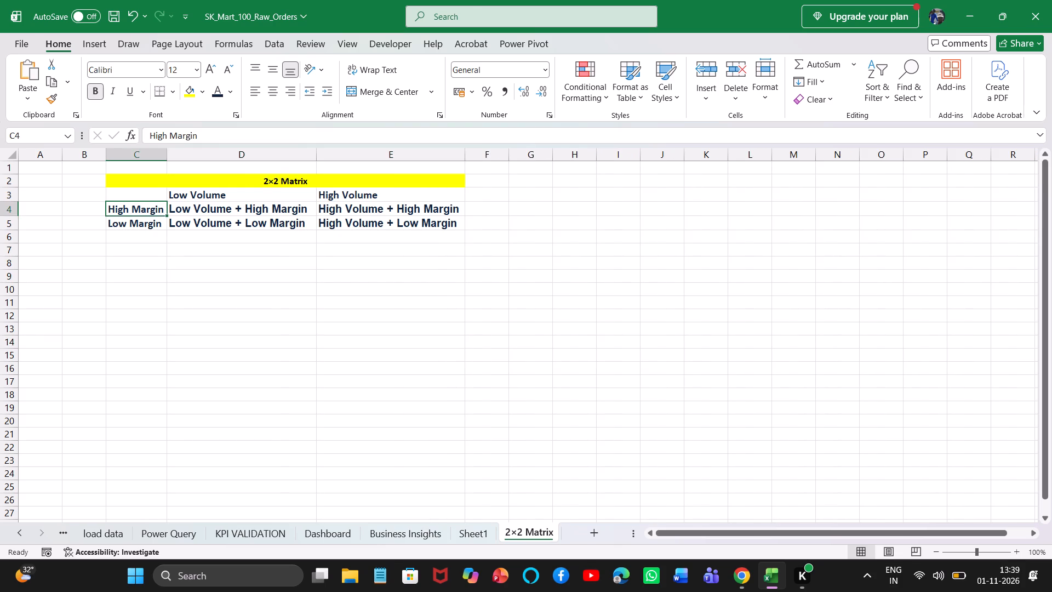
{"action": "left_click", "coordinate": [203, 92]}
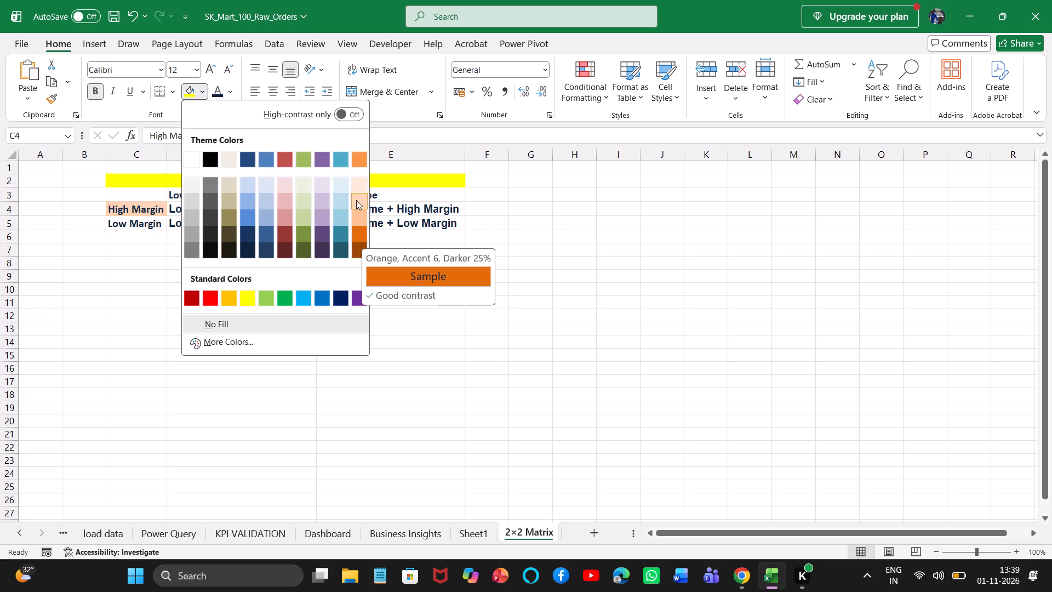
{"action": "left_click", "coordinate": [282, 294]}
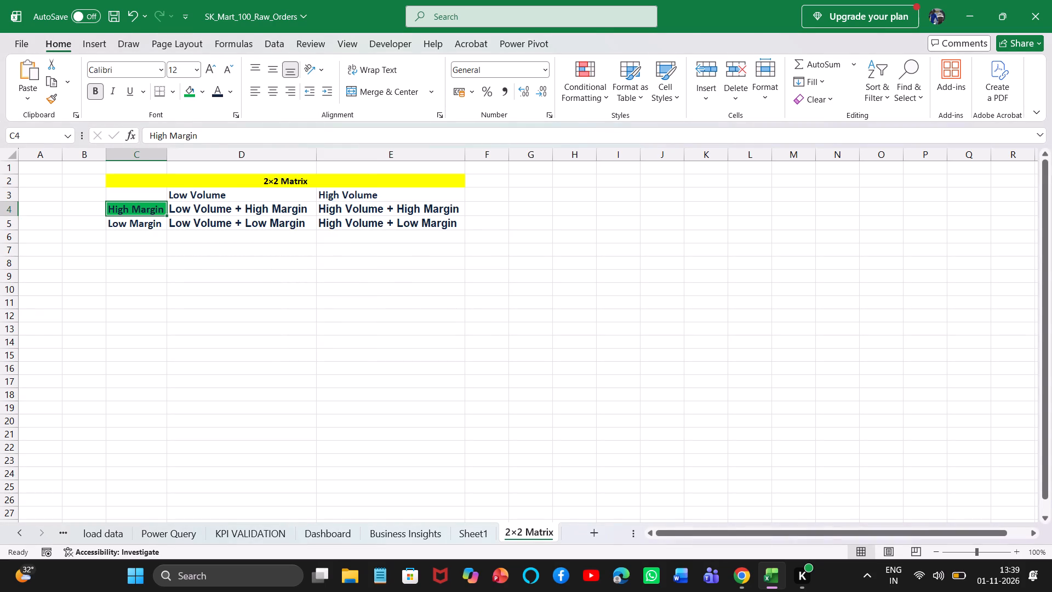
{"action": "left_click", "coordinate": [156, 224]}
{"action": "left_click", "coordinate": [205, 94]}
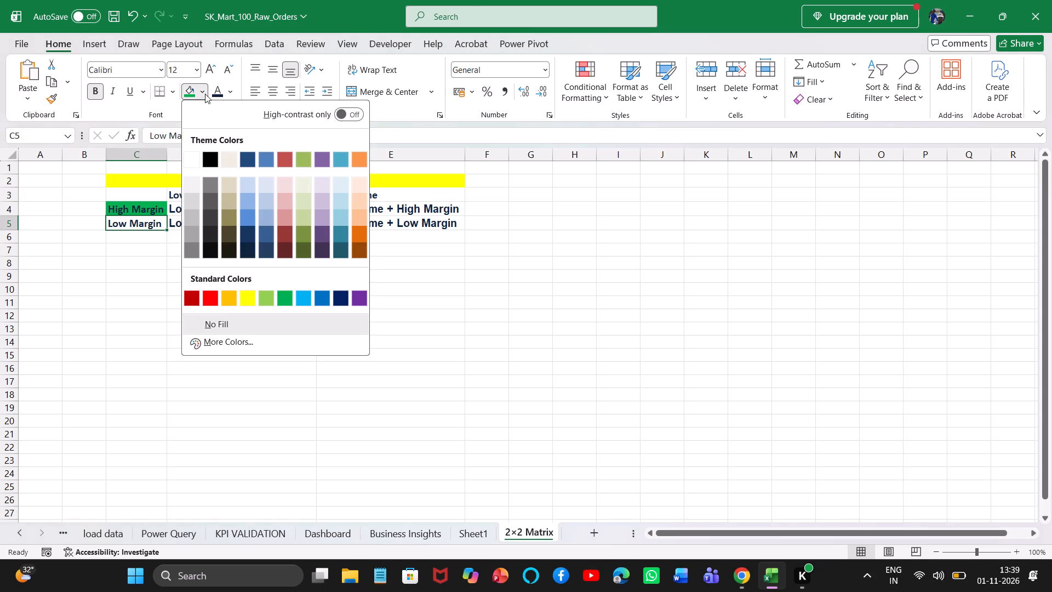
{"action": "left_click", "coordinate": [210, 297]}
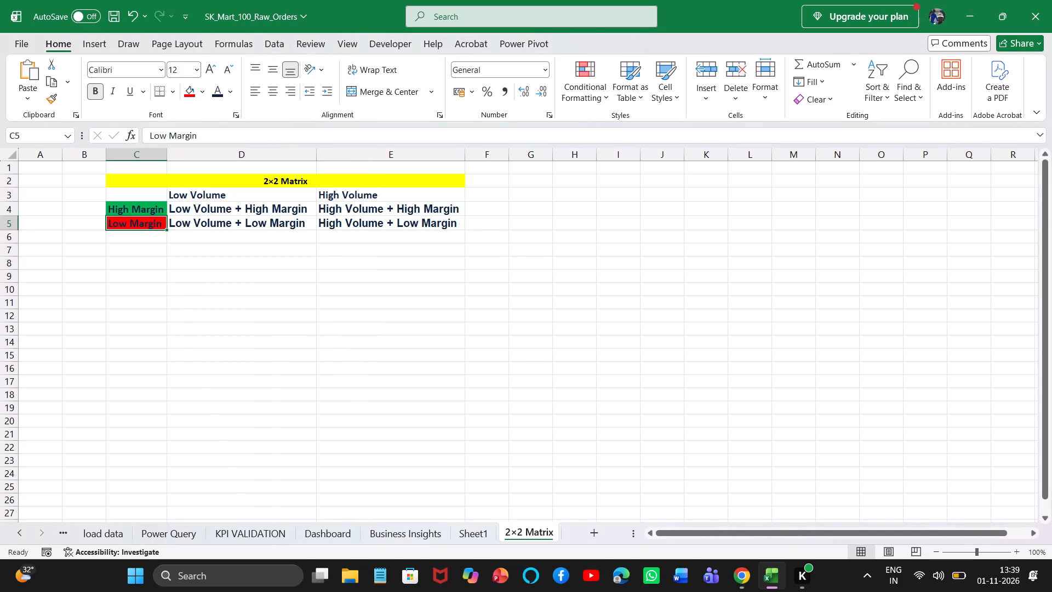
{"action": "left_click", "coordinate": [210, 297]}
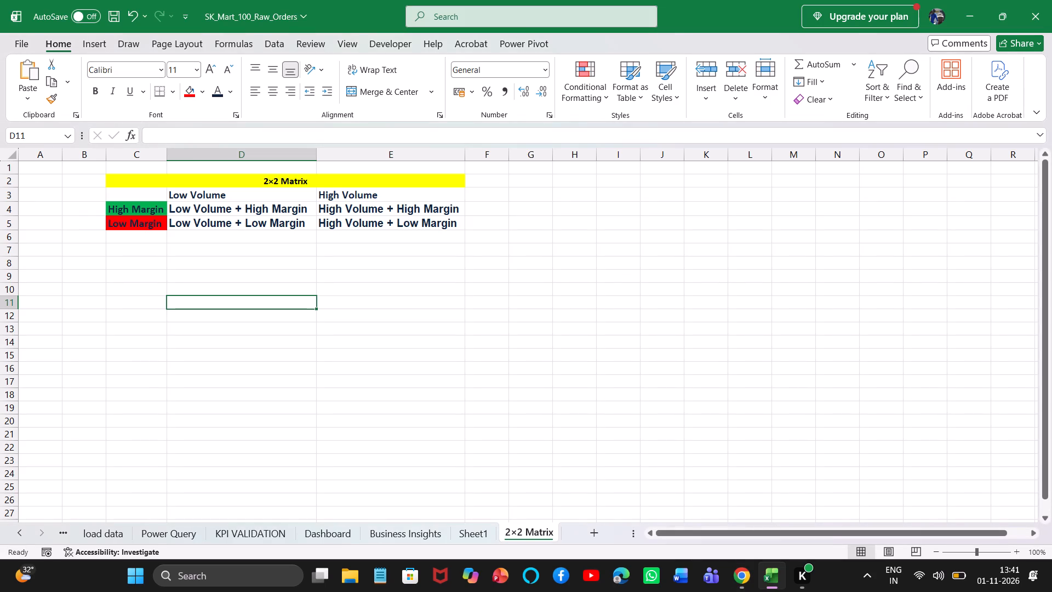
{"action": "key", "text": "alt+Tab"}
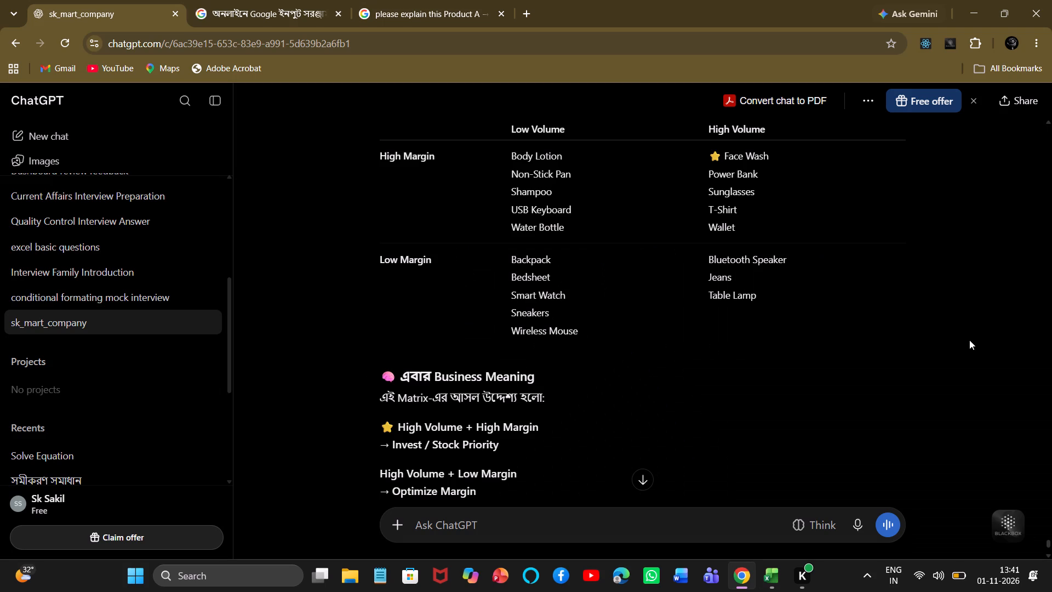
{"action": "left_click_drag", "start_coordinate": [1049, 540], "coordinate": [1049, 542]}
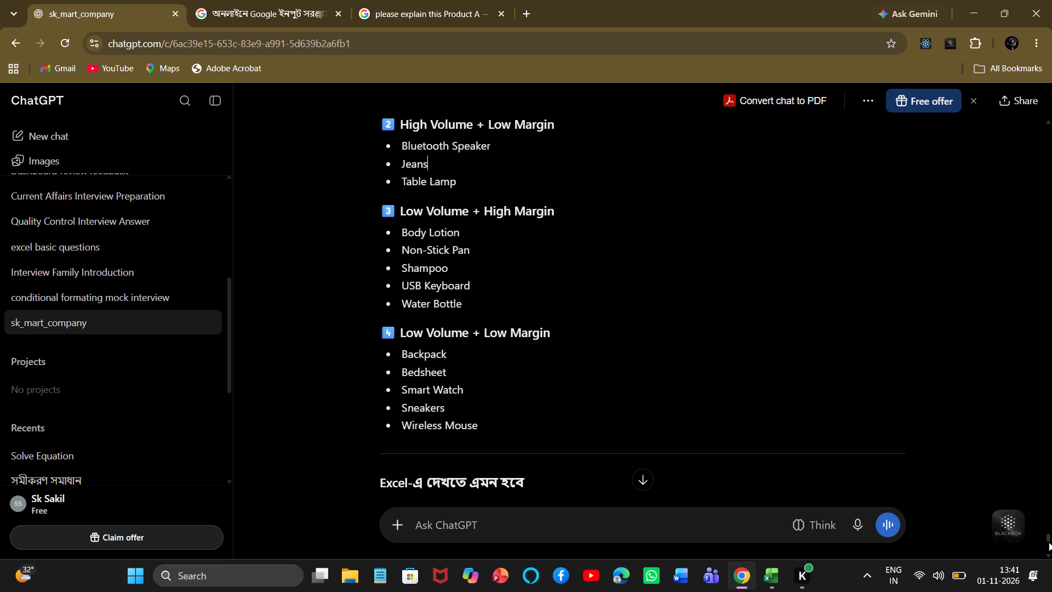
{"action": "left_click_drag", "start_coordinate": [1049, 542], "coordinate": [1048, 548]}
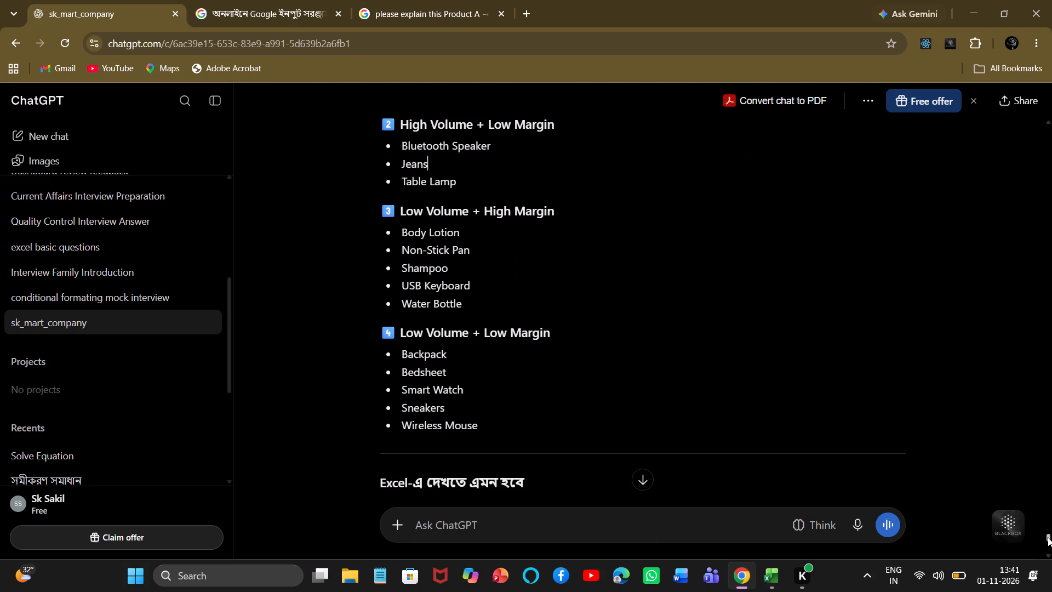
{"action": "left_click", "coordinate": [1048, 537]}
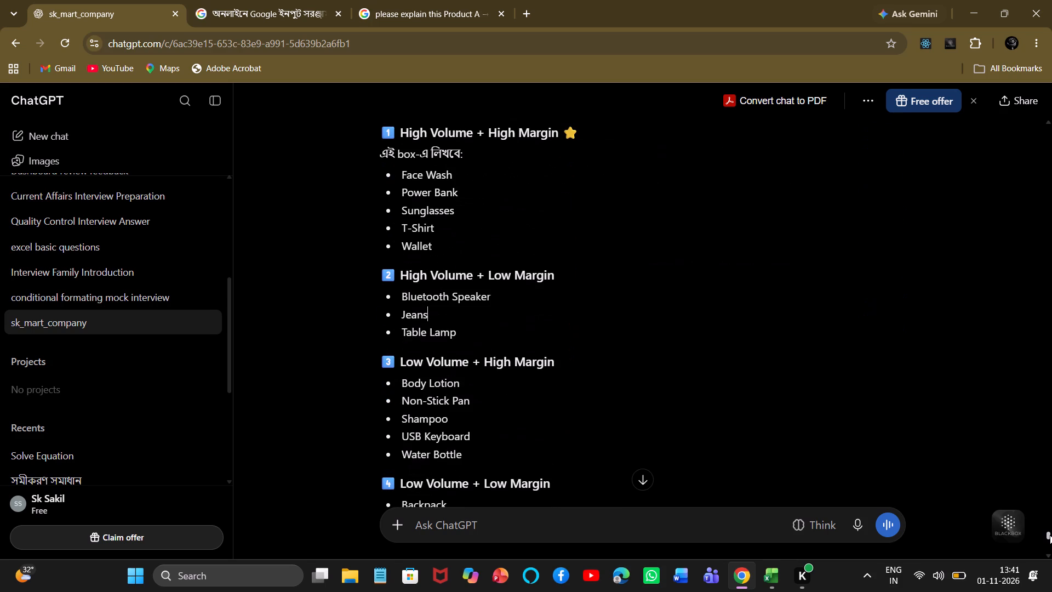
{"action": "key", "text": "alt+Tab"}
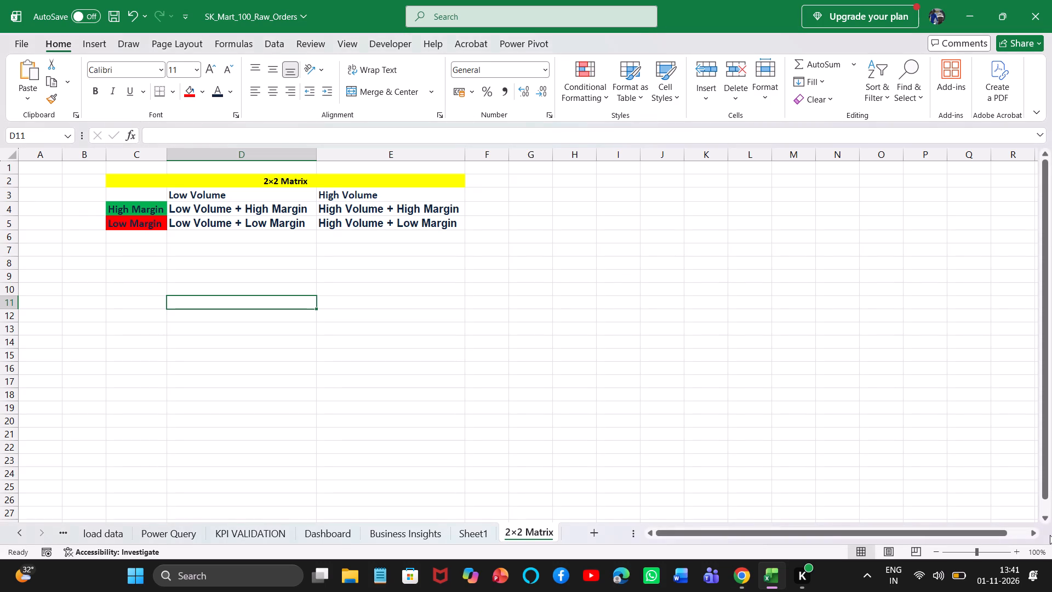
{"action": "left_click", "coordinate": [483, 207]}
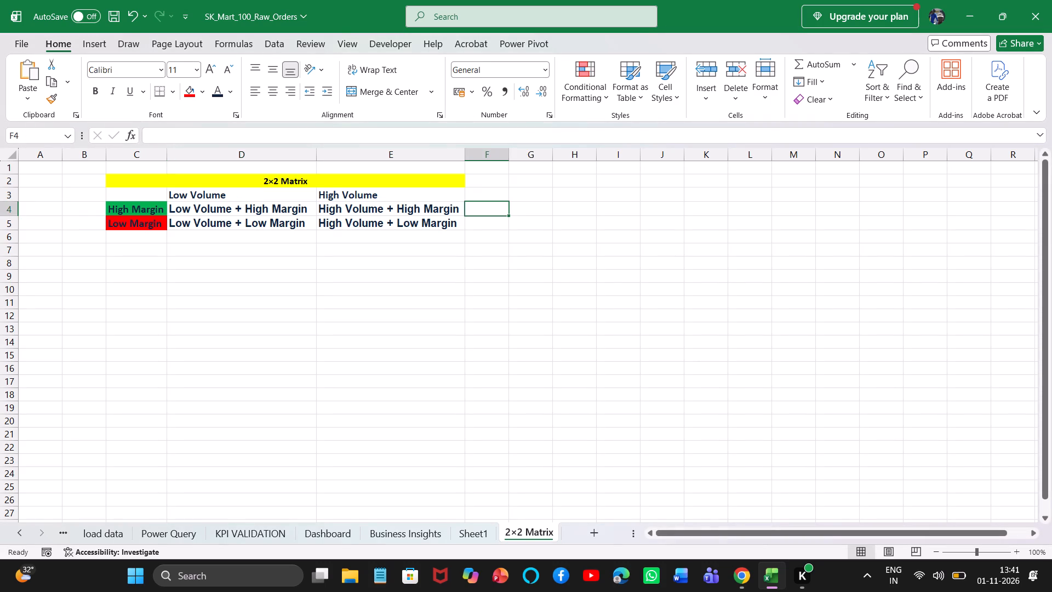
{"action": "key", "text": "alt+Tab"}
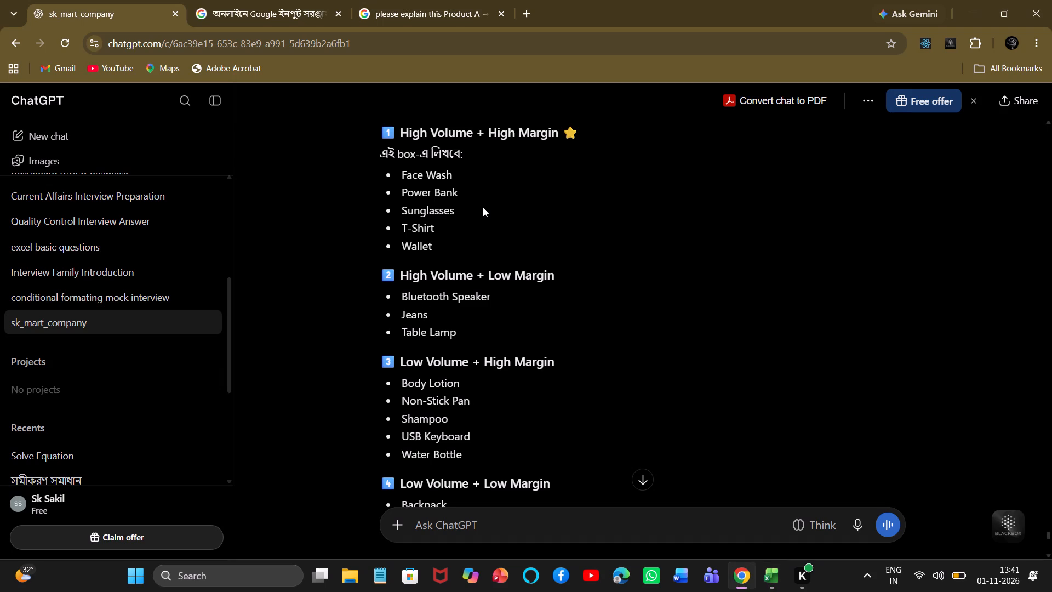
{"action": "key", "text": "alt+Tab"}
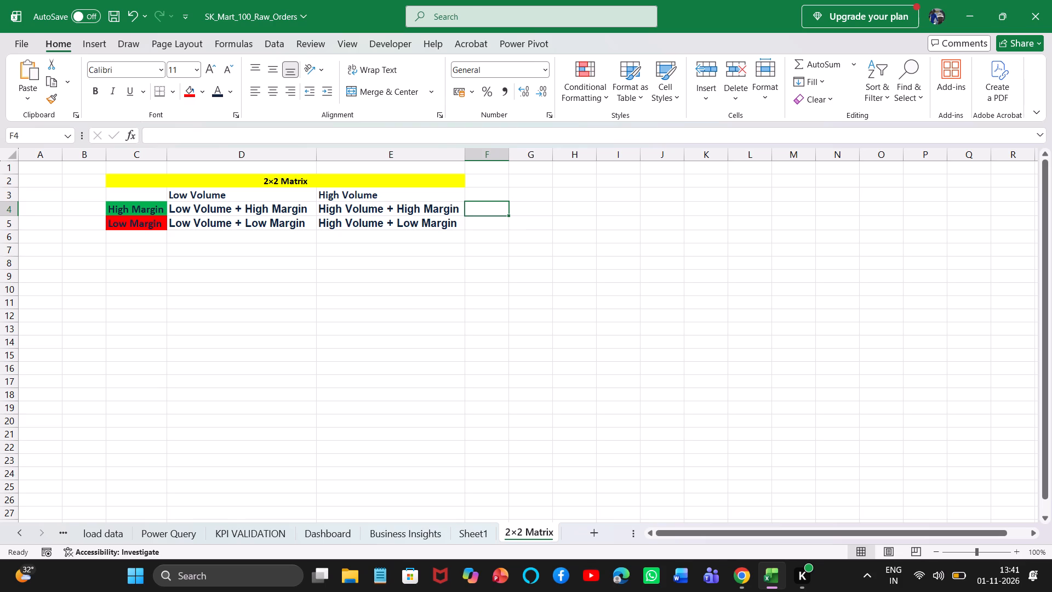
{"action": "key", "text": "alt+Tab"}
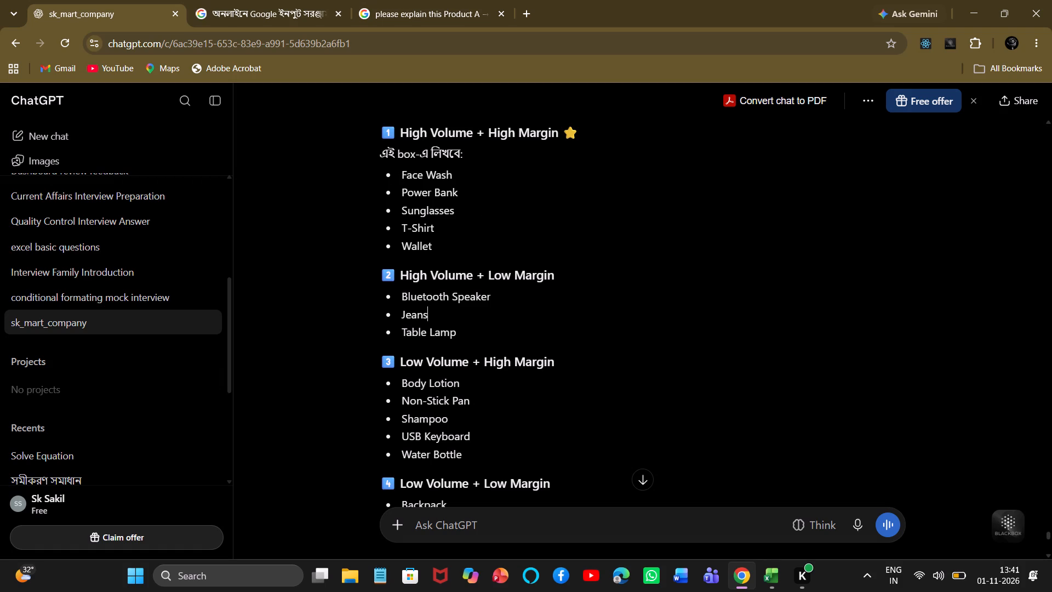
{"action": "left_click_drag", "start_coordinate": [402, 174], "coordinate": [443, 251]}
{"action": "key", "text": "ctrl+c"}
{"action": "key", "text": "Tab"}
{"action": "key", "text": "alt+Tab"}
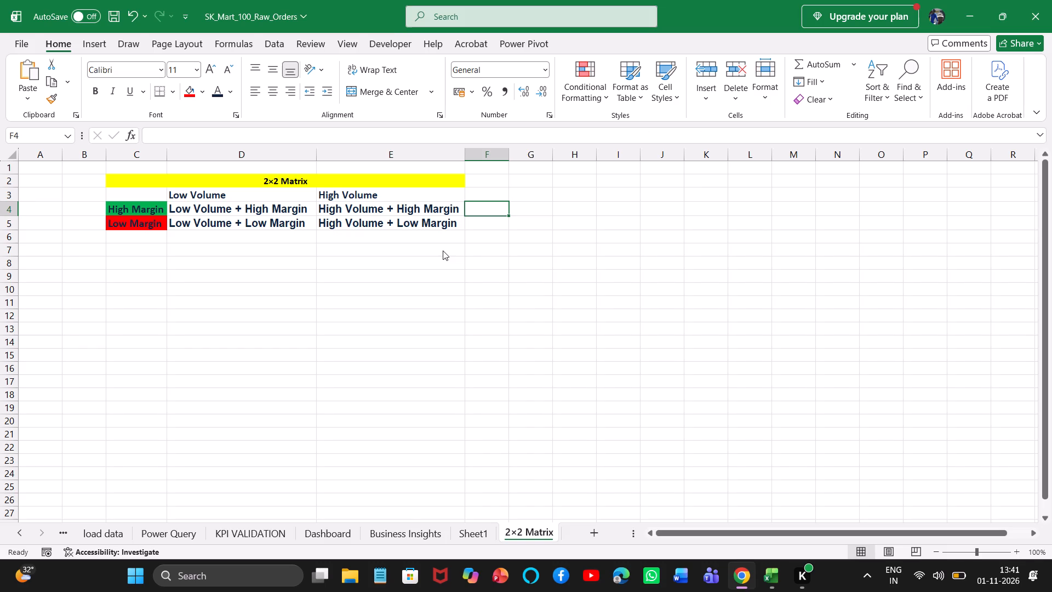
{"action": "key", "text": "ctrl+v"}
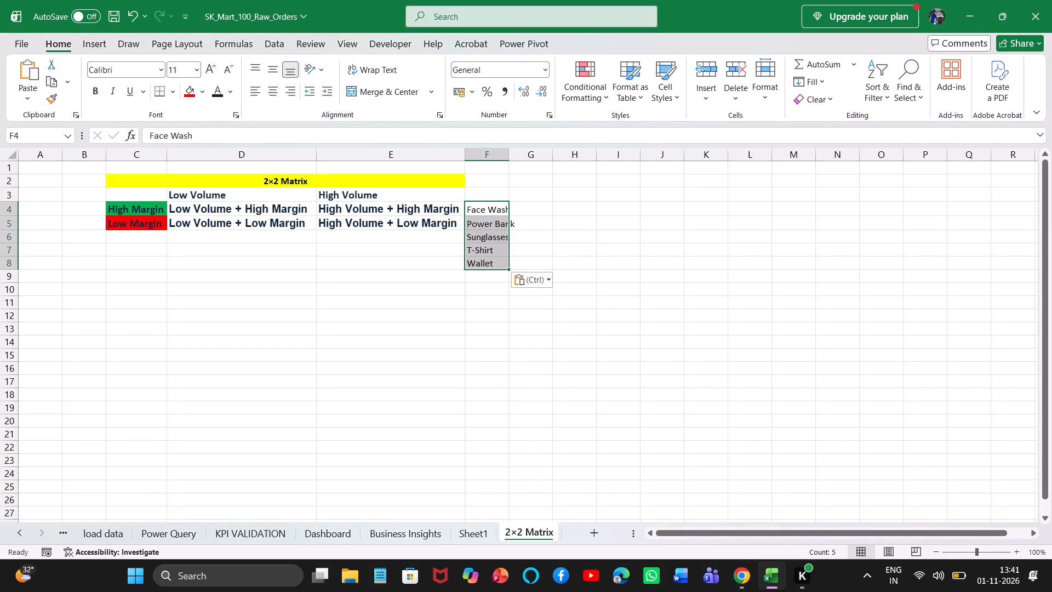
AutoFit the width of column F to the pasted product names.
{"action": "double_click", "coordinate": [510, 158]}
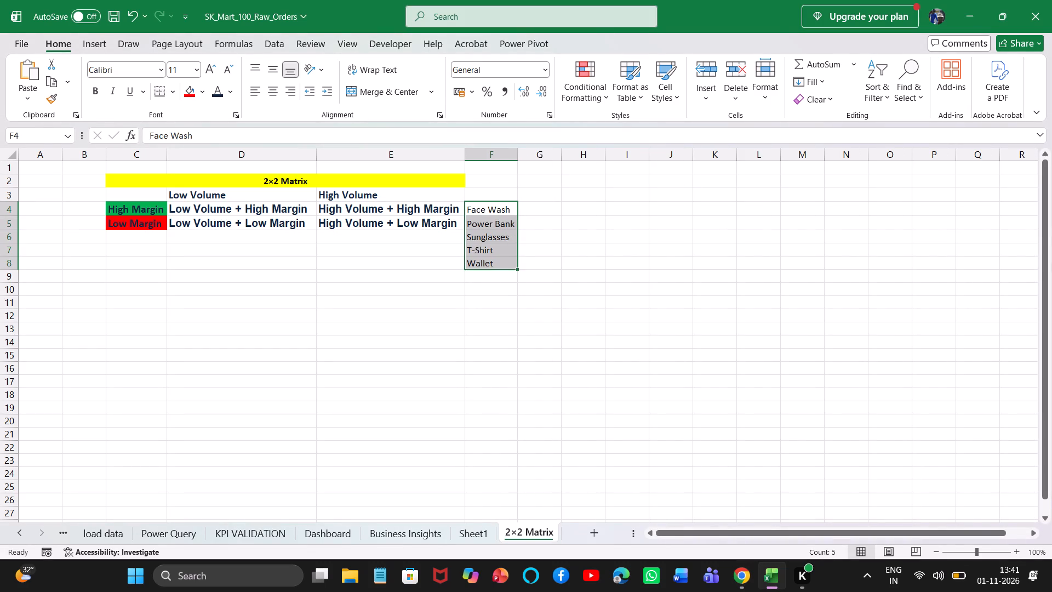
{"action": "left_click", "coordinate": [479, 306]}
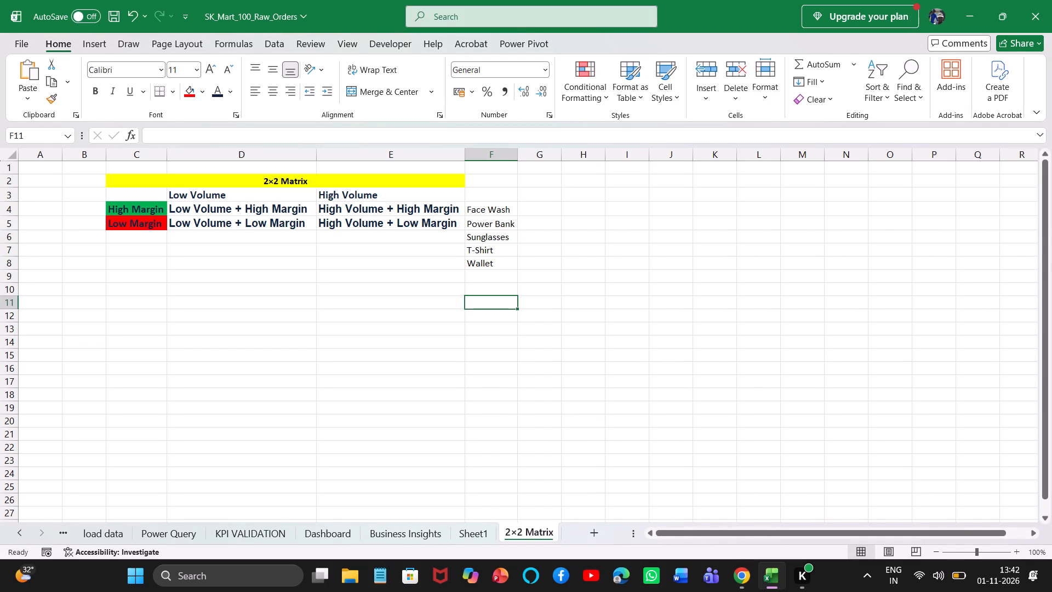
{"action": "left_click", "coordinate": [497, 208]}
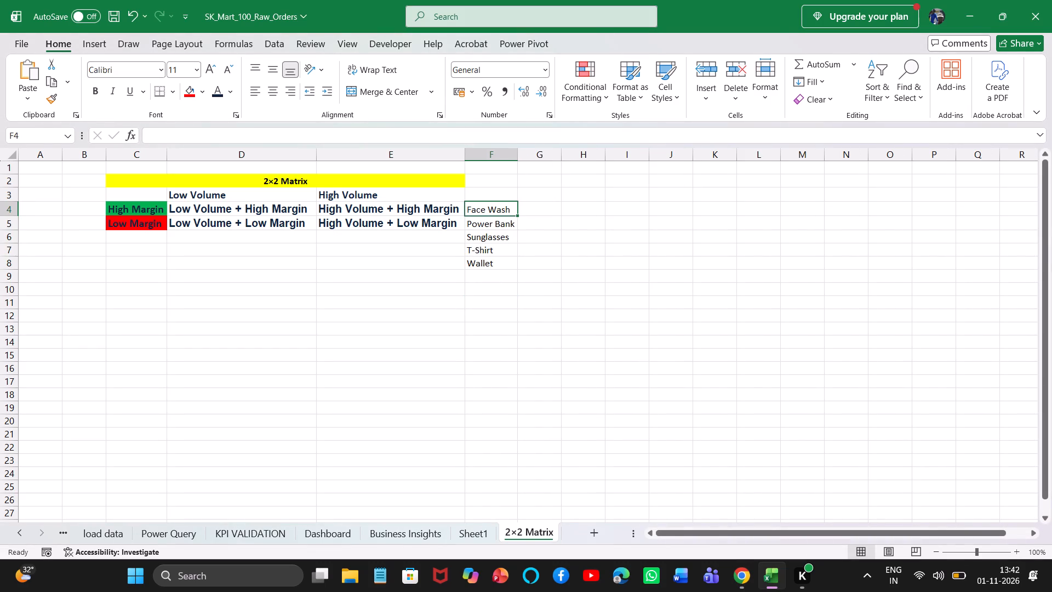
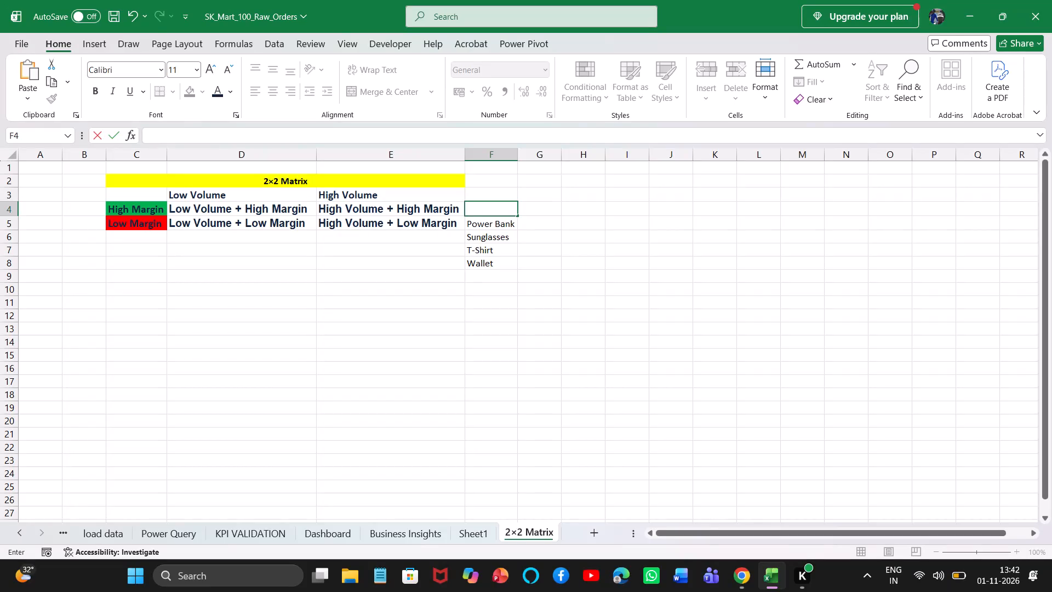
Clear the remaining pasted product names, Power Bank to Wallet, from F5:F8 of the 2×2 Matrix sheet.
{"action": "left_click", "coordinate": [495, 226]}
{"action": "key", "text": "BackSpace"}
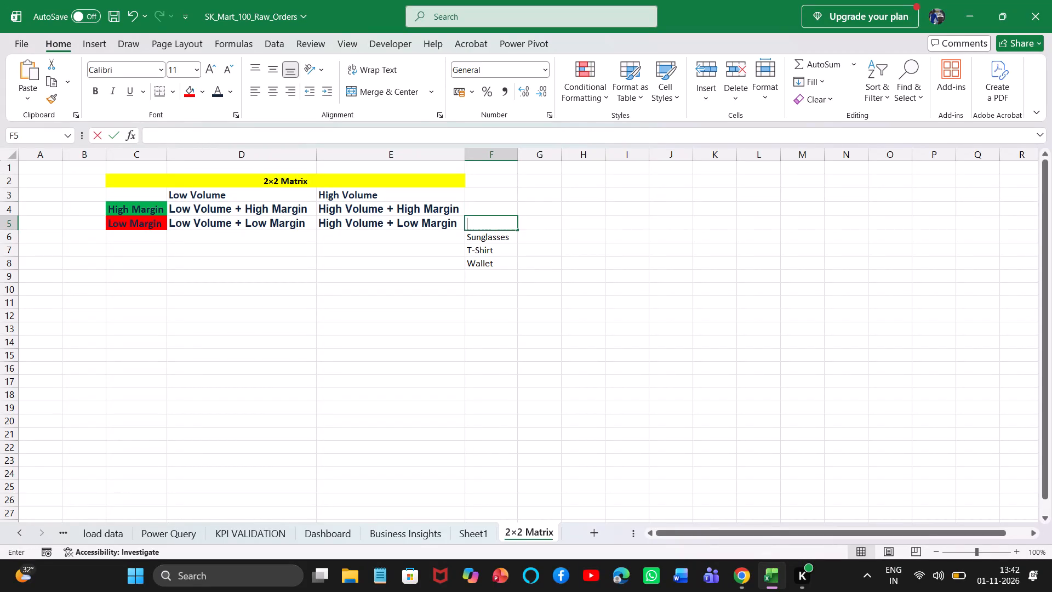
{"action": "key", "text": "Down"}
{"action": "key", "text": "BackSpace"}
{"action": "key", "text": "Down"}
{"action": "key", "text": "BackSpace"}
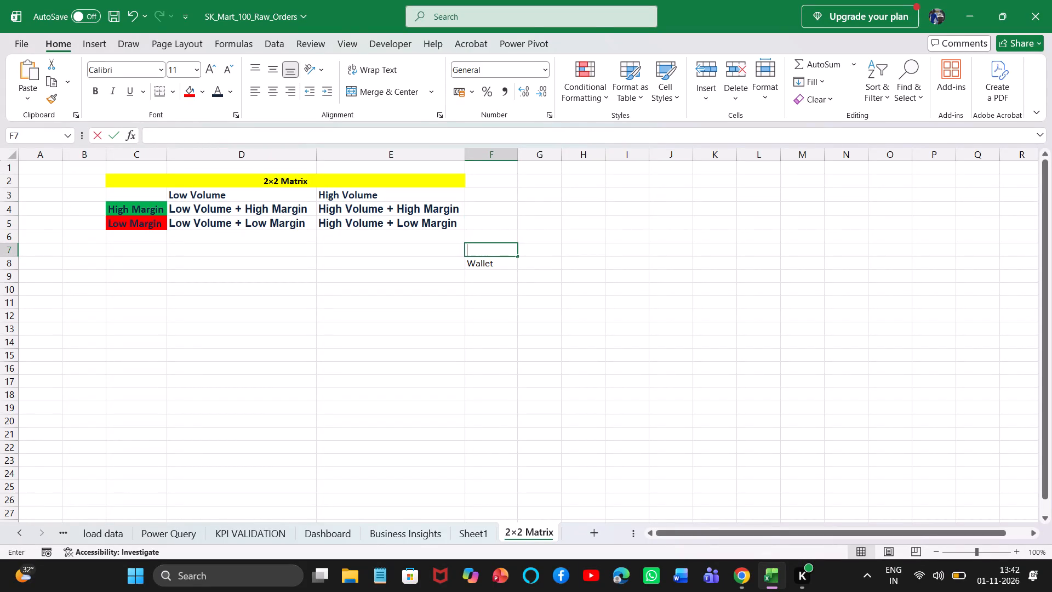
{"action": "key", "text": "Down"}
{"action": "key", "text": "BackSpace"}
Copy the High Volume + High Margin label from E4 to G3 as a list heading and AutoFit column G.
{"action": "left_click", "coordinate": [449, 210]}
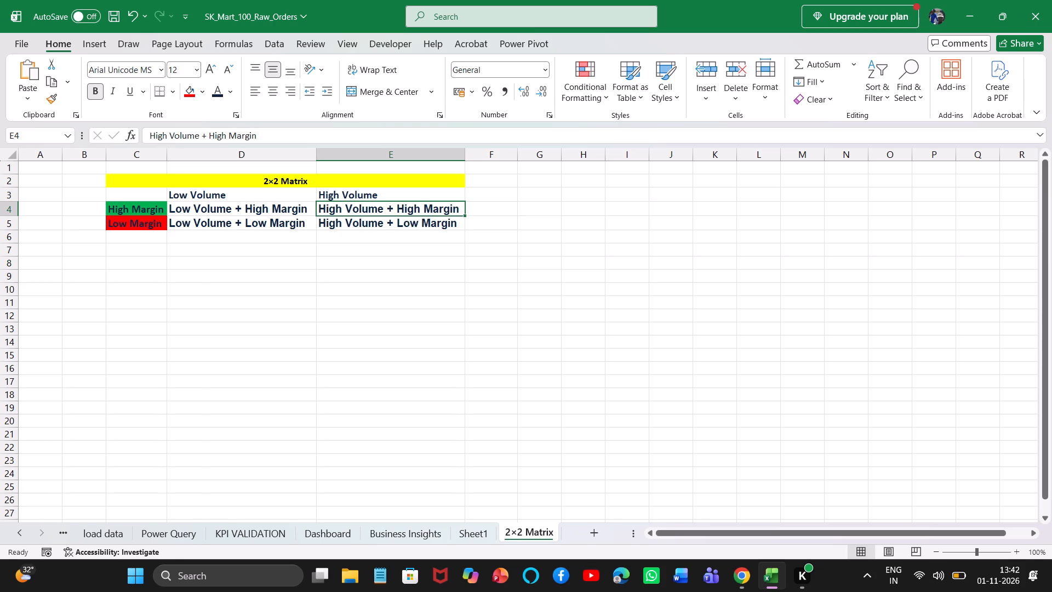
{"action": "key", "text": "ctrl+c"}
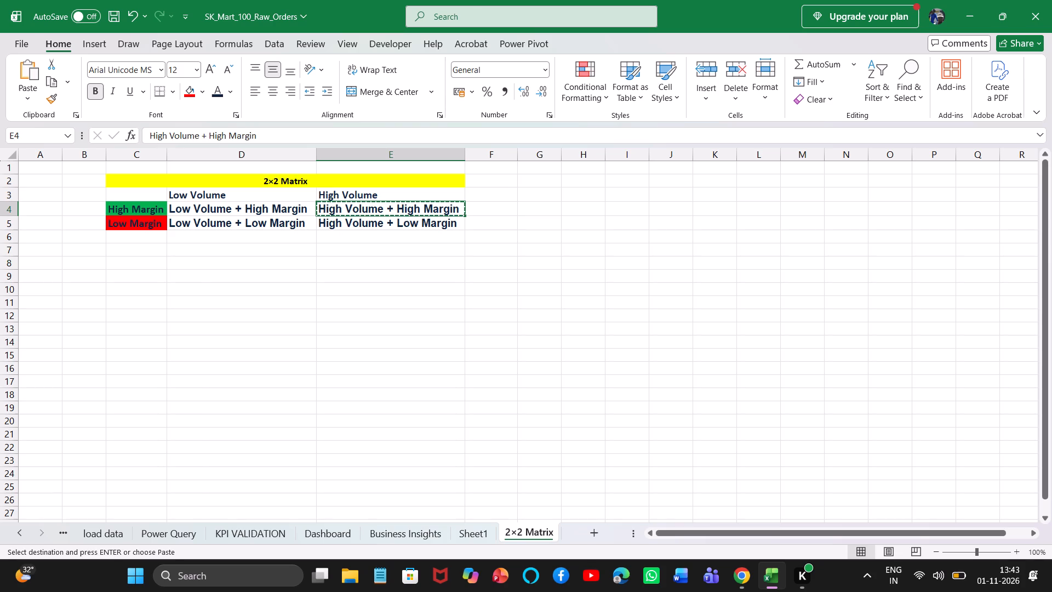
{"action": "left_click", "coordinate": [548, 191]}
{"action": "key", "text": "ctrl+v"}
{"action": "left_click", "coordinate": [548, 191]}
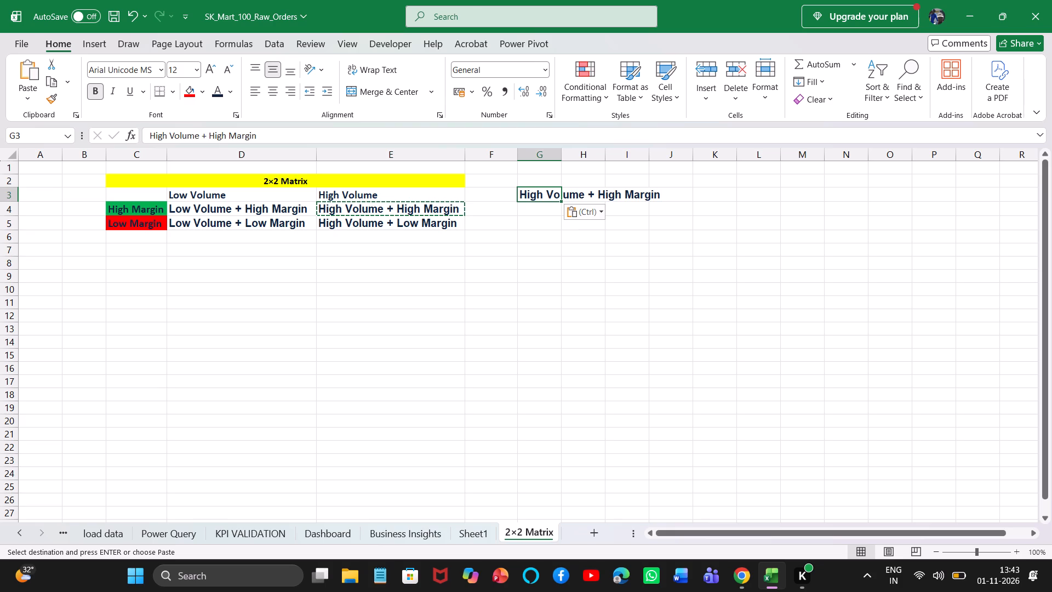
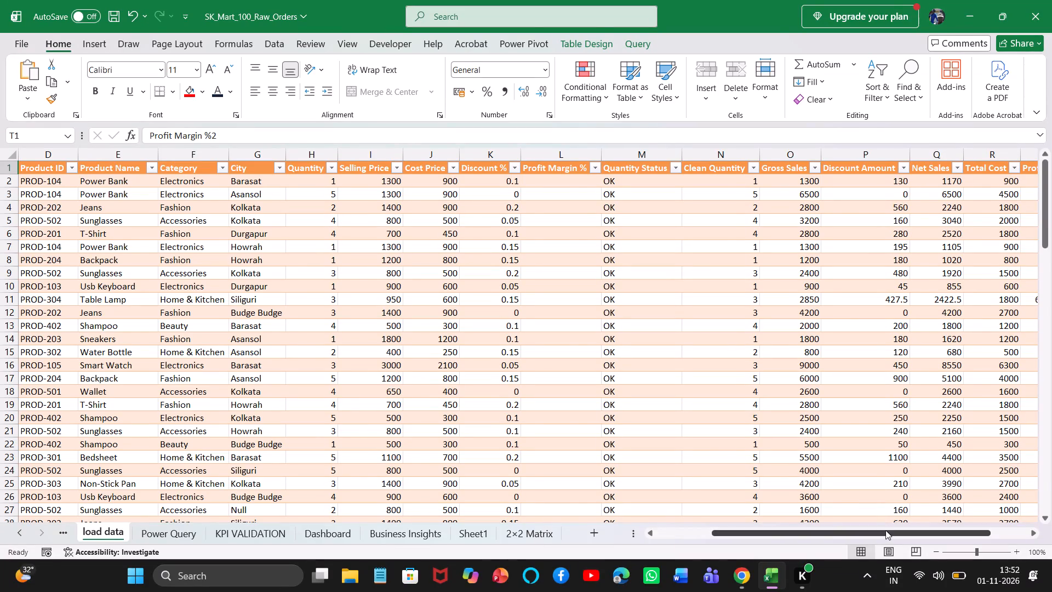
On the pivot table sheet, select the product-wise margin table's four headers from Profit Margin % through Product Performance.
{"action": "left_click_drag", "start_coordinate": [888, 534], "coordinate": [1051, 505]}
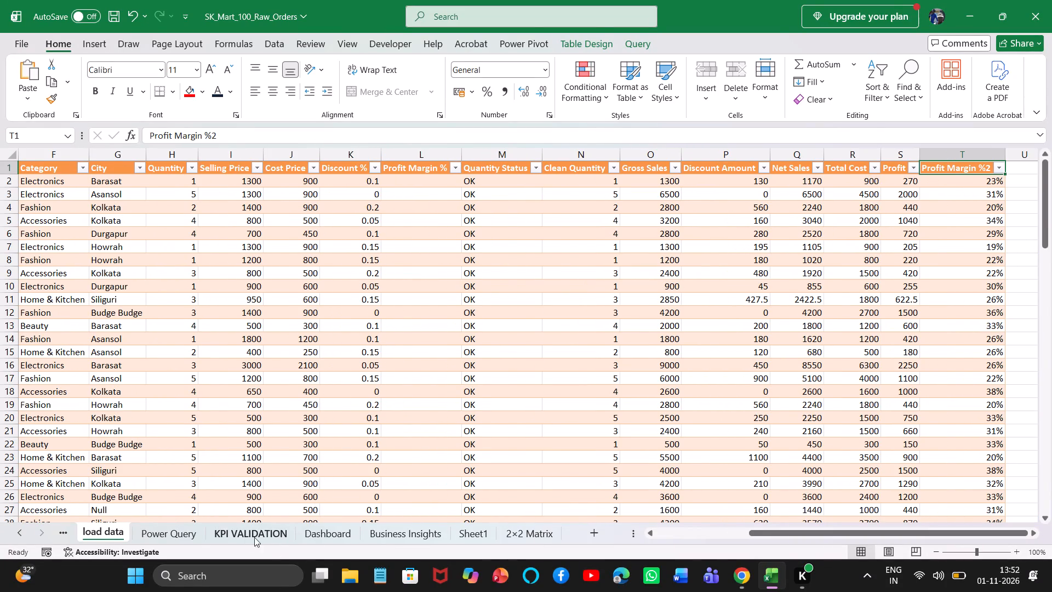
{"action": "left_click", "coordinate": [472, 535]}
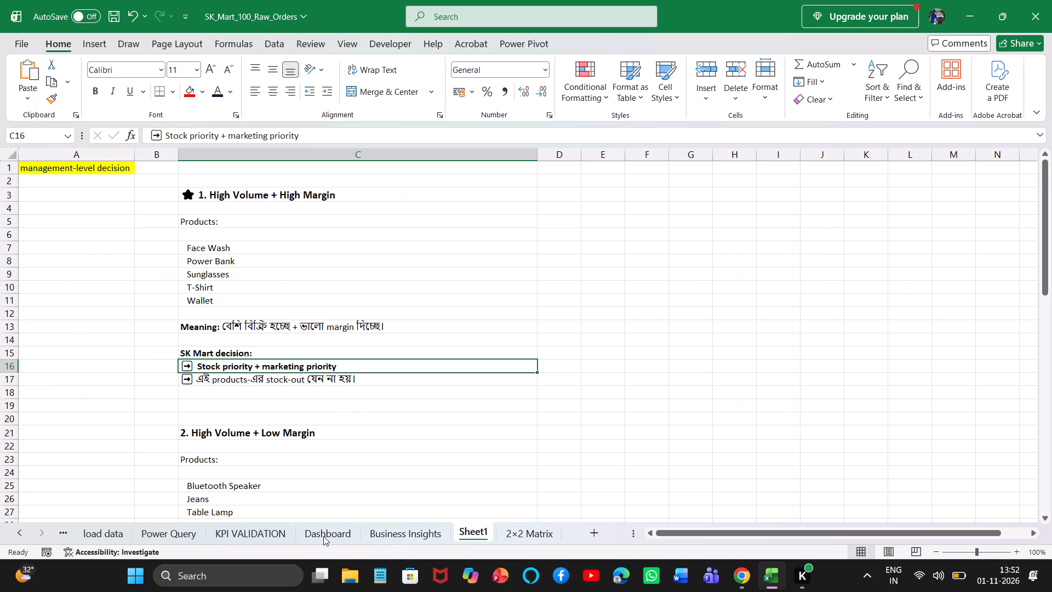
{"action": "left_click", "coordinate": [13, 531]}
{"action": "left_click", "coordinate": [112, 536]}
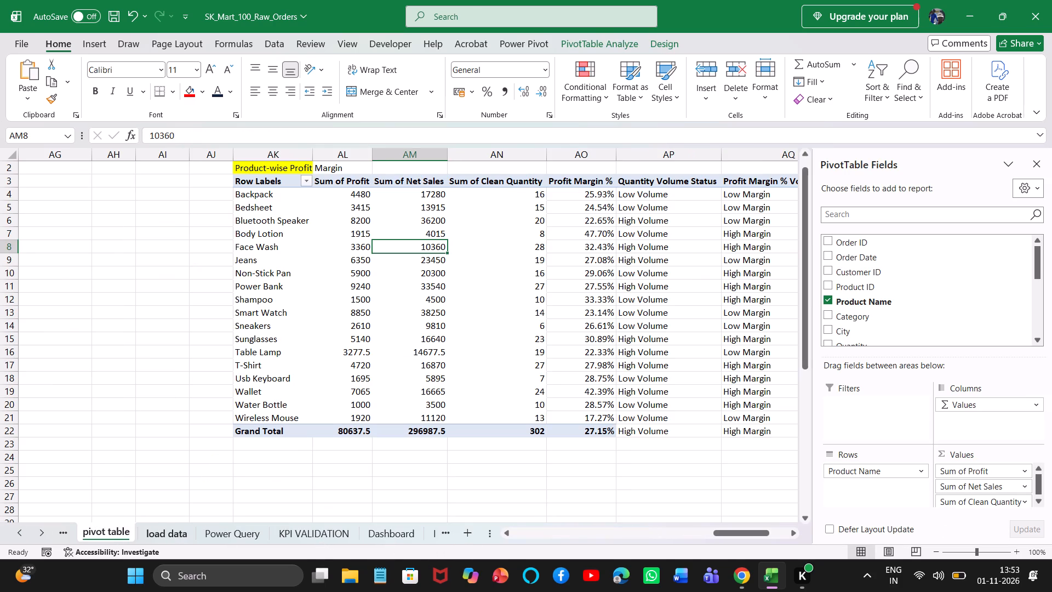
{"action": "left_click", "coordinate": [585, 184]}
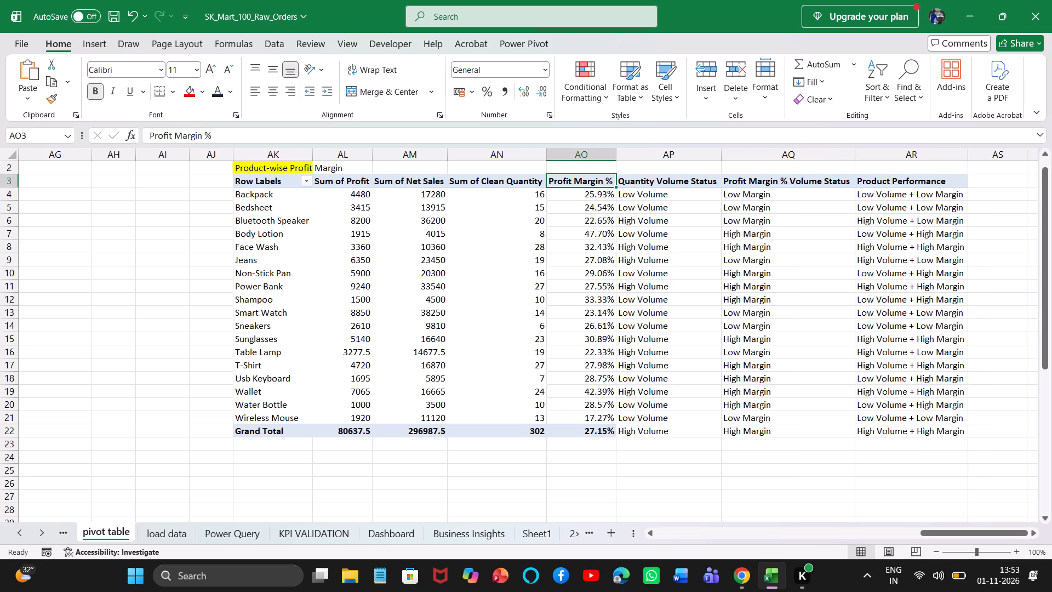
{"action": "key", "text": "shift+Right"}
{"action": "key", "text": "shift+Right"}
{"action": "key", "text": "shift+Right"}
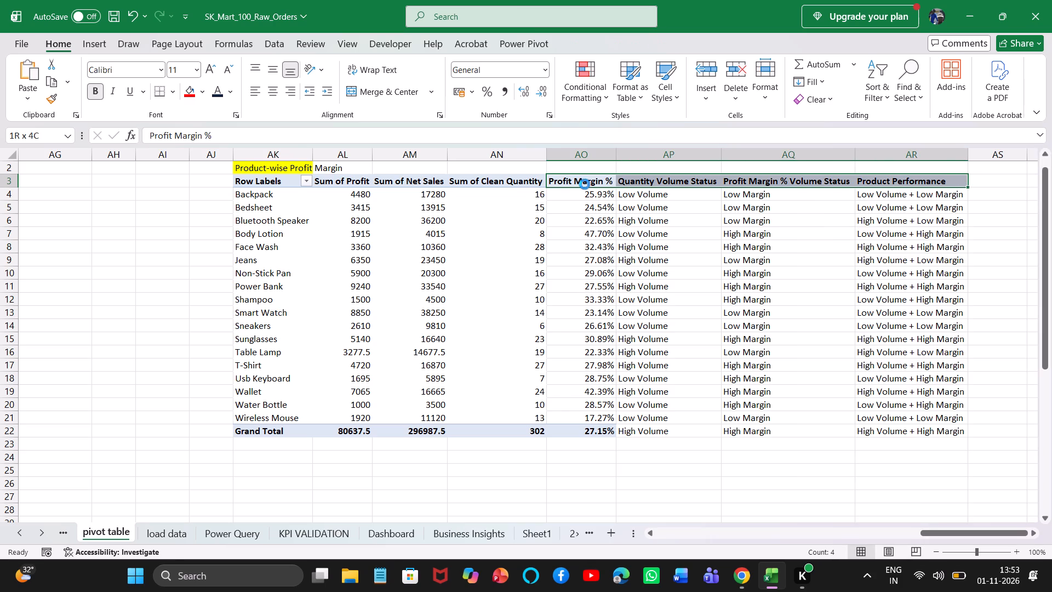
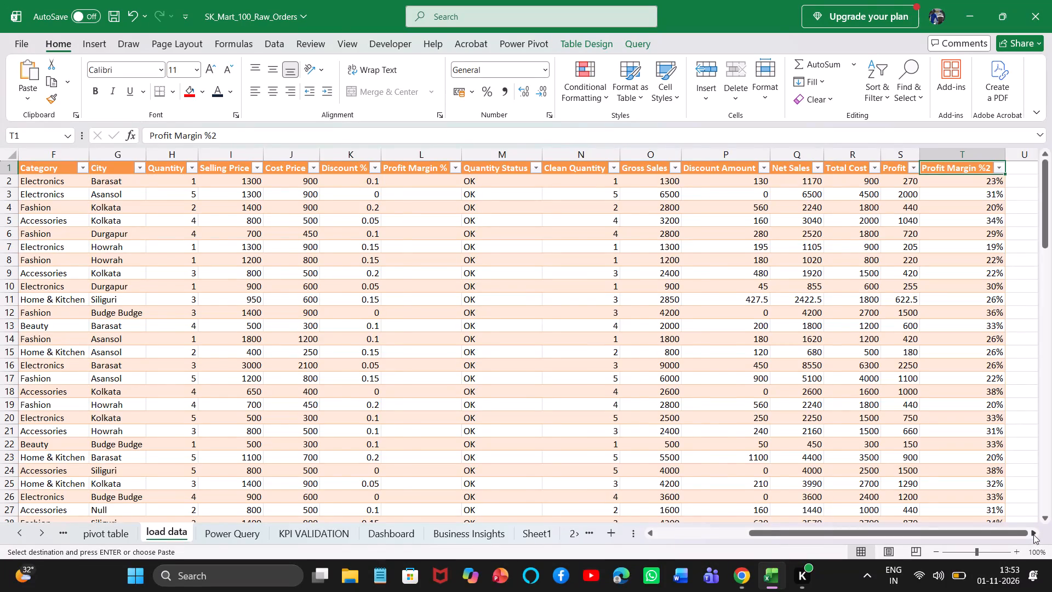
Paste the four copied headers into the load data sheet's header row, starting at U1 beside Profit Margin %2.
{"action": "double_click", "coordinate": [1033, 534]}
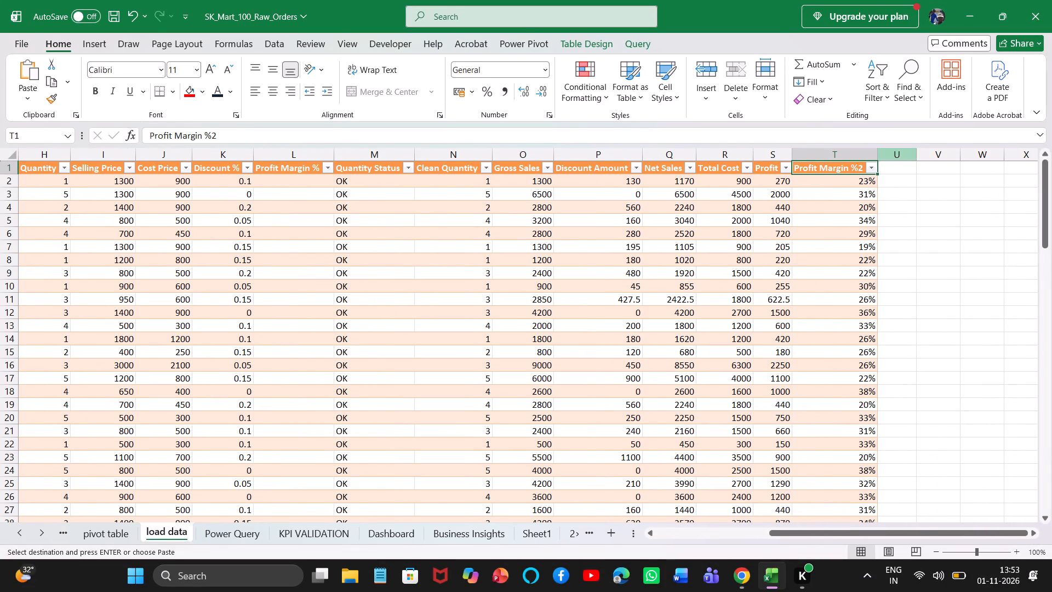
{"action": "left_click", "coordinate": [894, 168]}
{"action": "key", "text": "ctrl+v"}
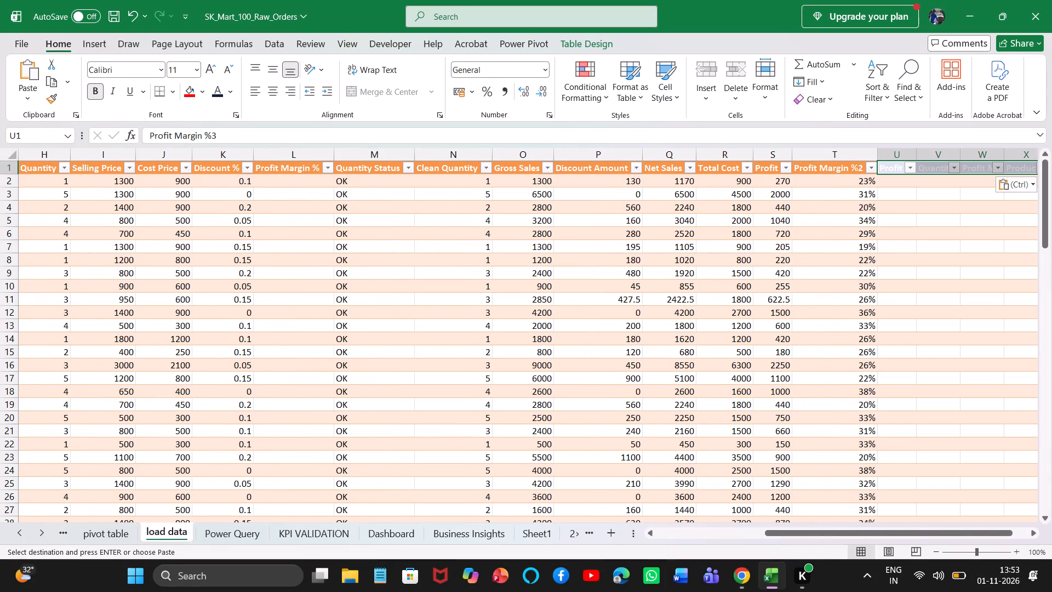
Auto-fit the widths of columns U through X to their new headers.
{"action": "double_click", "coordinate": [914, 151]}
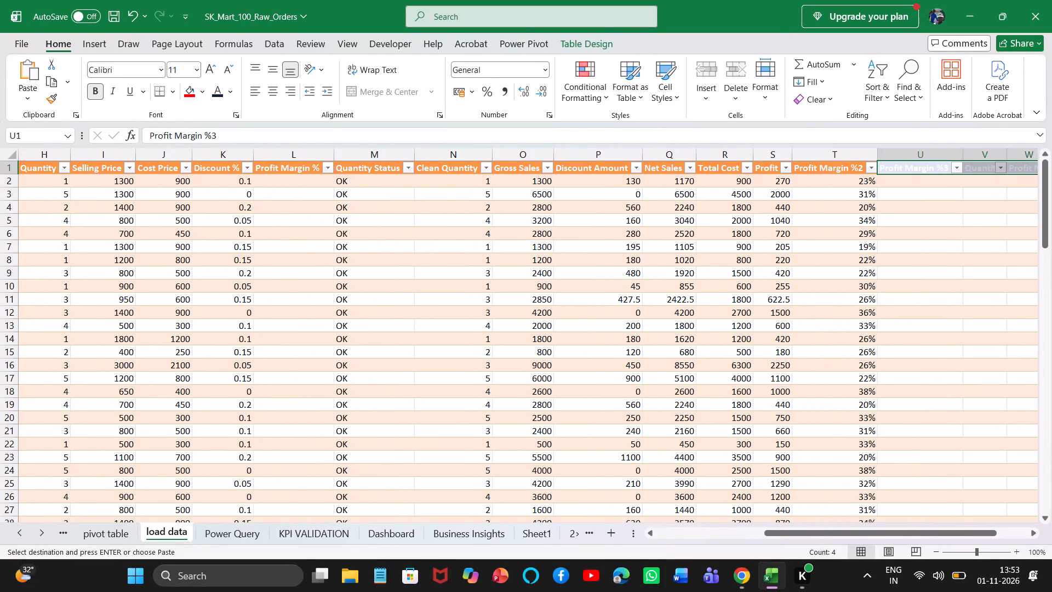
{"action": "left_click_drag", "start_coordinate": [904, 531], "coordinate": [1051, 483]}
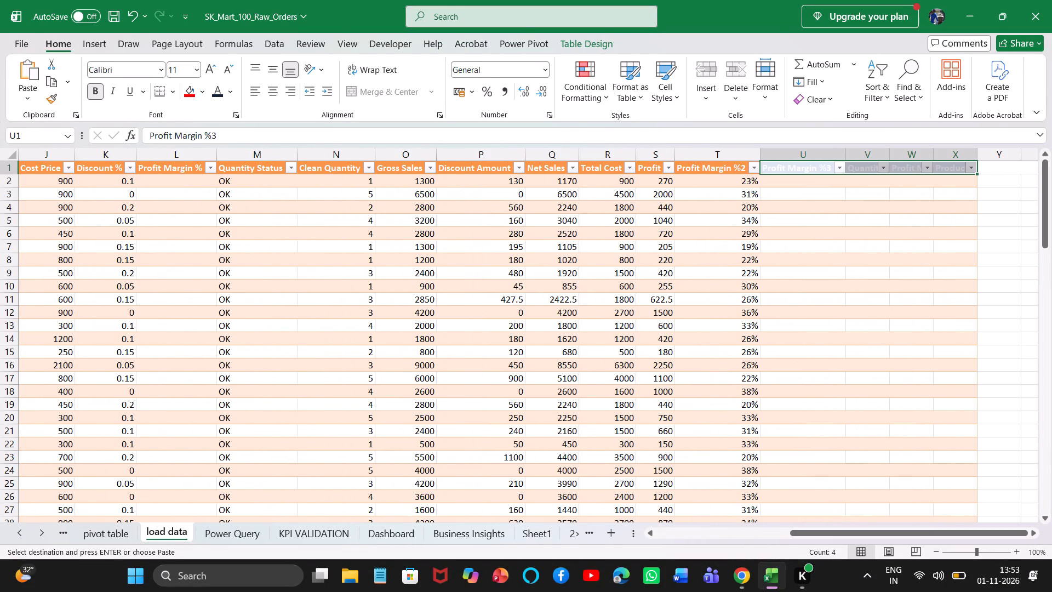
{"action": "double_click", "coordinate": [848, 153]}
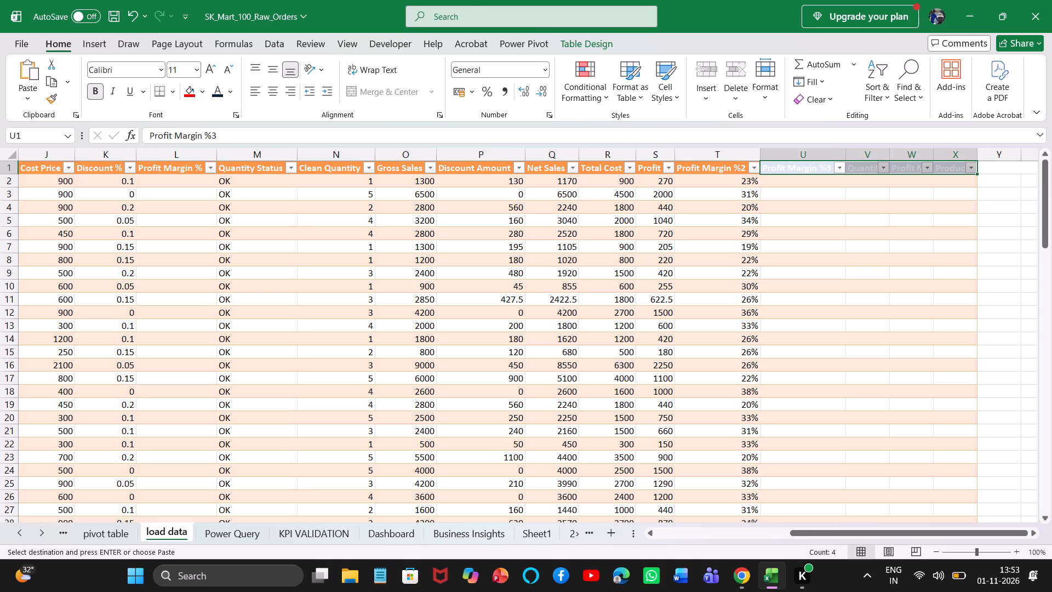
{"action": "double_click", "coordinate": [891, 156]}
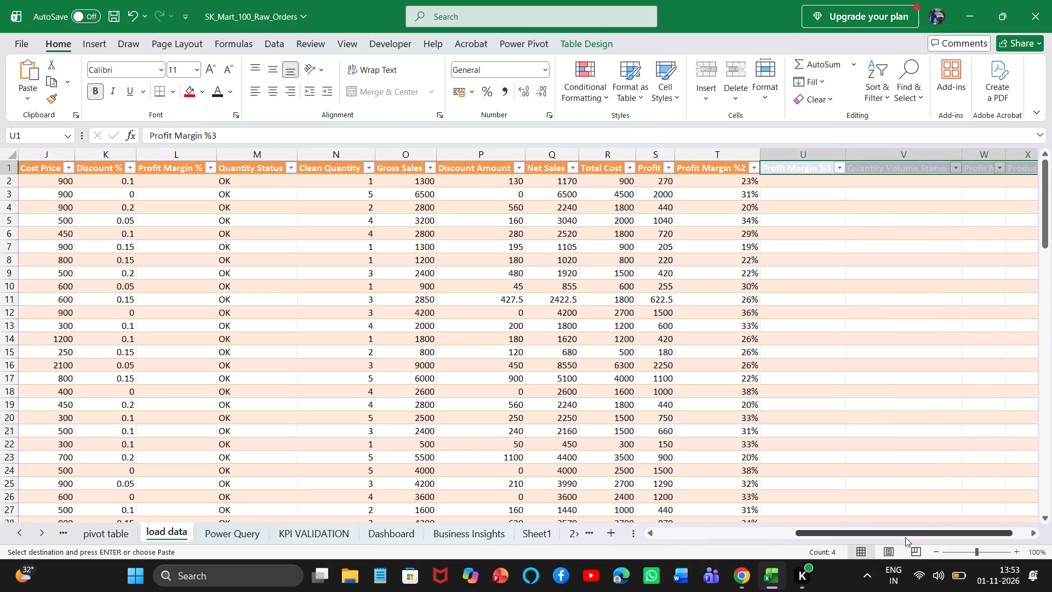
{"action": "left_click_drag", "start_coordinate": [910, 532], "coordinate": [1051, 494]}
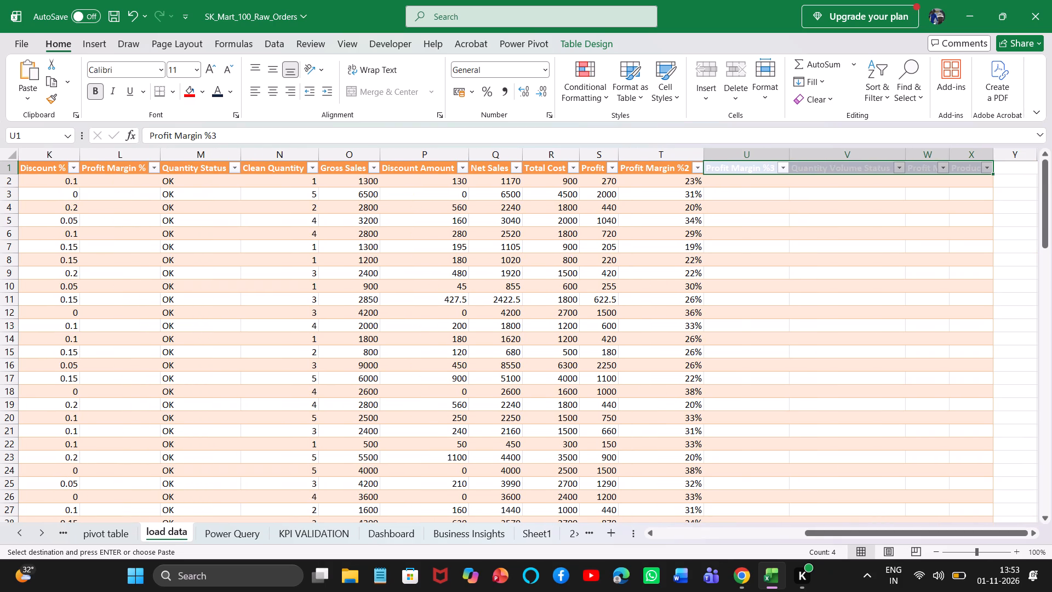
{"action": "double_click", "coordinate": [948, 156]}
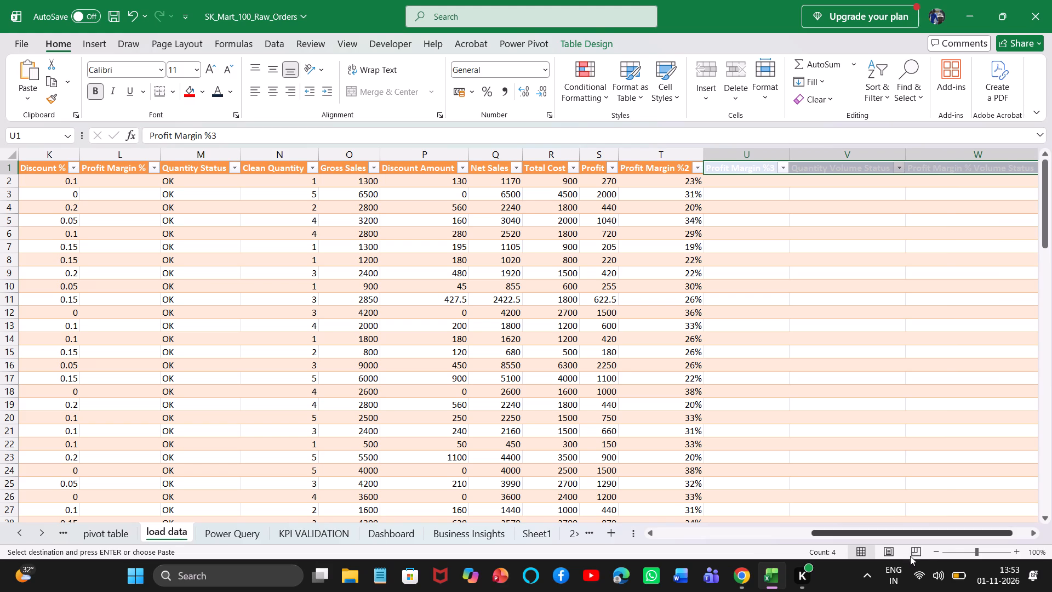
{"action": "left_click_drag", "start_coordinate": [916, 534], "coordinate": [1049, 520]}
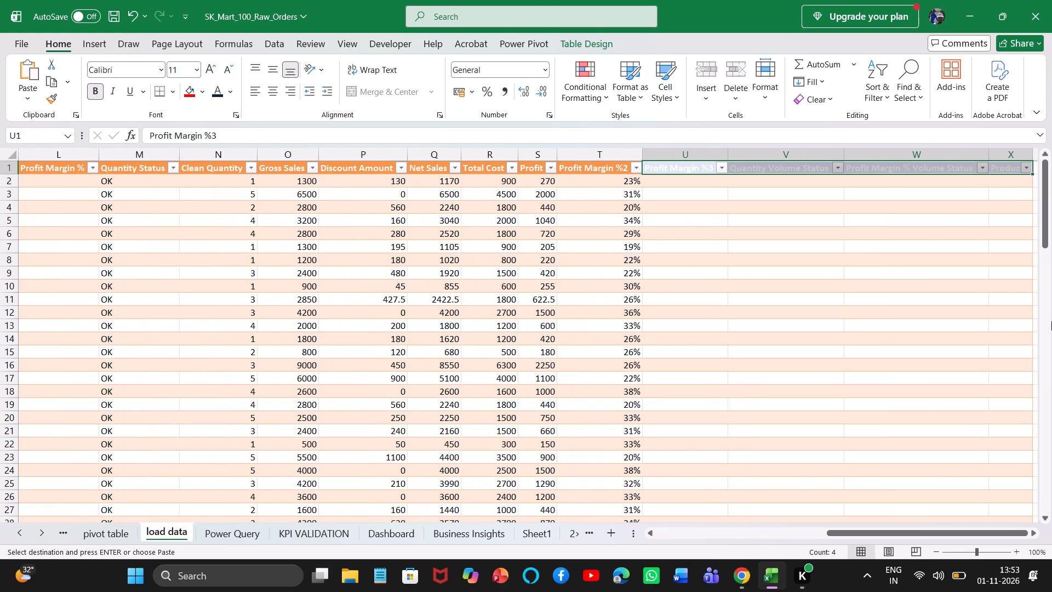
{"action": "double_click", "coordinate": [1034, 155]}
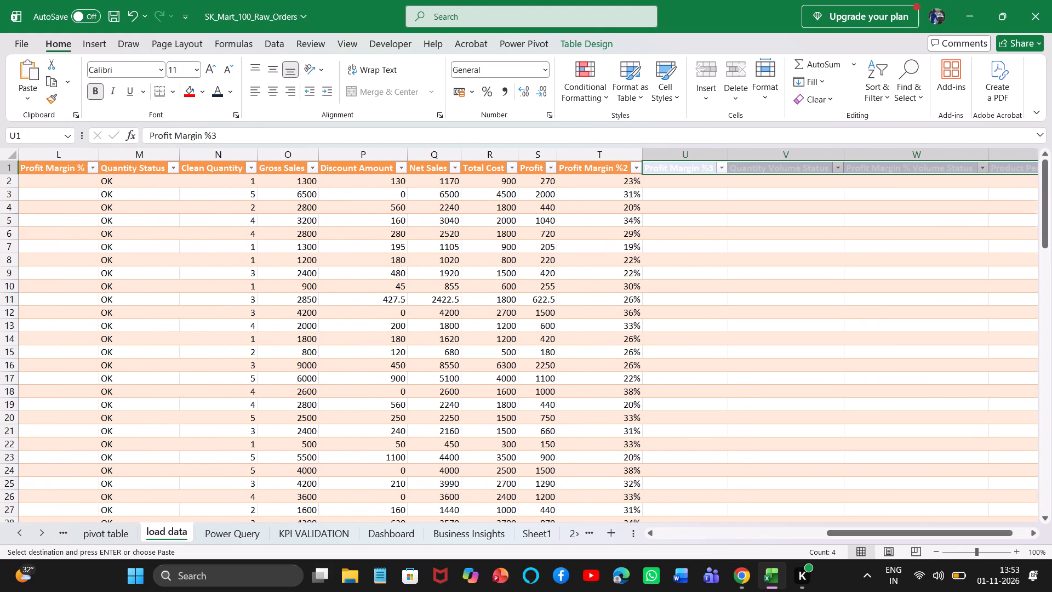
Copy the Profit Margin %2 header's formatting onto each of the four new headers in U1 through X1 with Format Painter.
{"action": "left_click", "coordinate": [605, 168]}
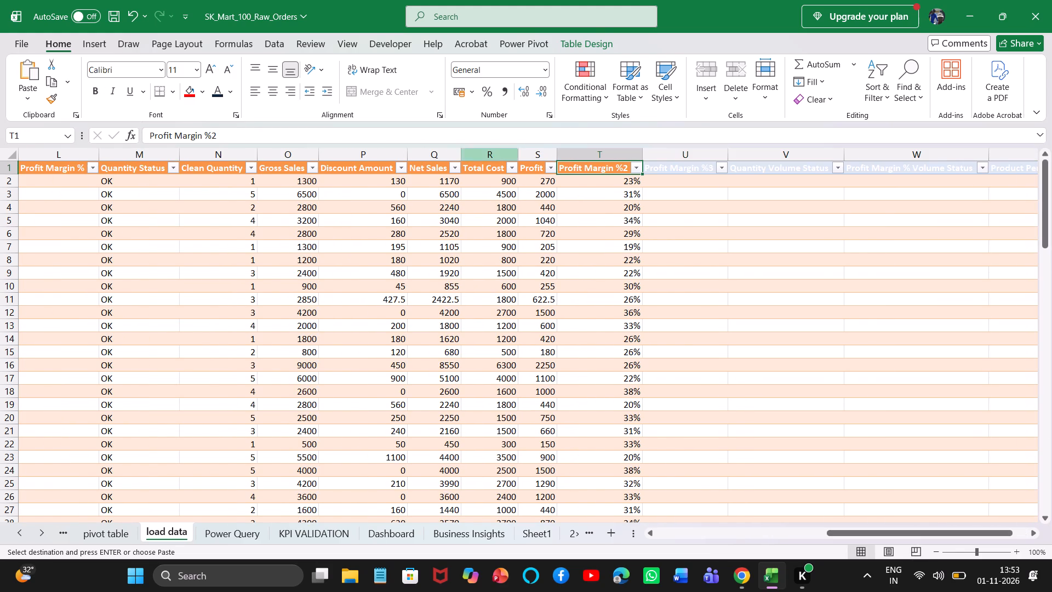
{"action": "double_click", "coordinate": [52, 99]}
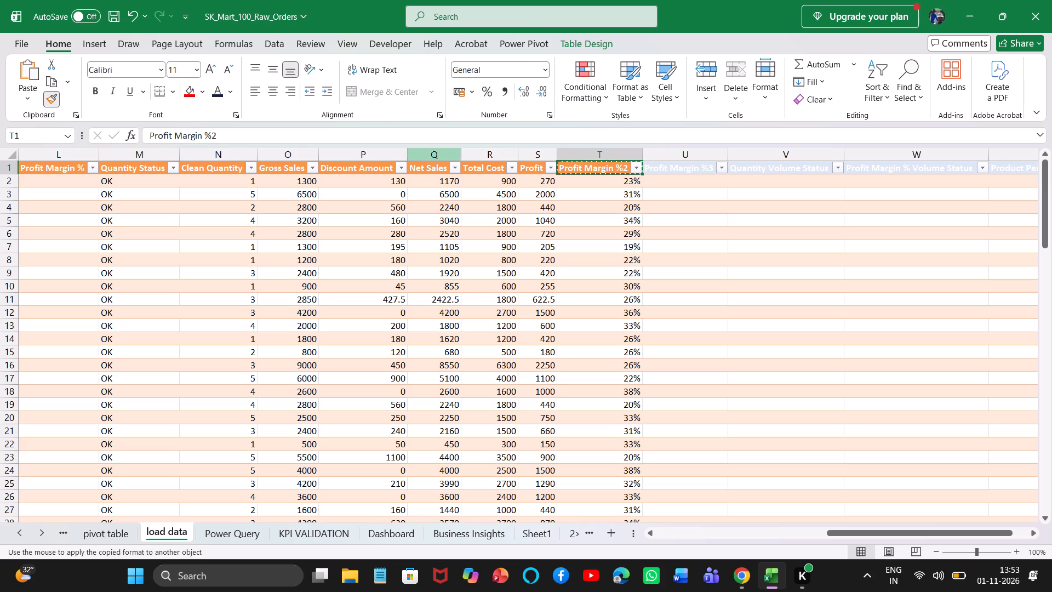
{"action": "left_click", "coordinate": [693, 164]}
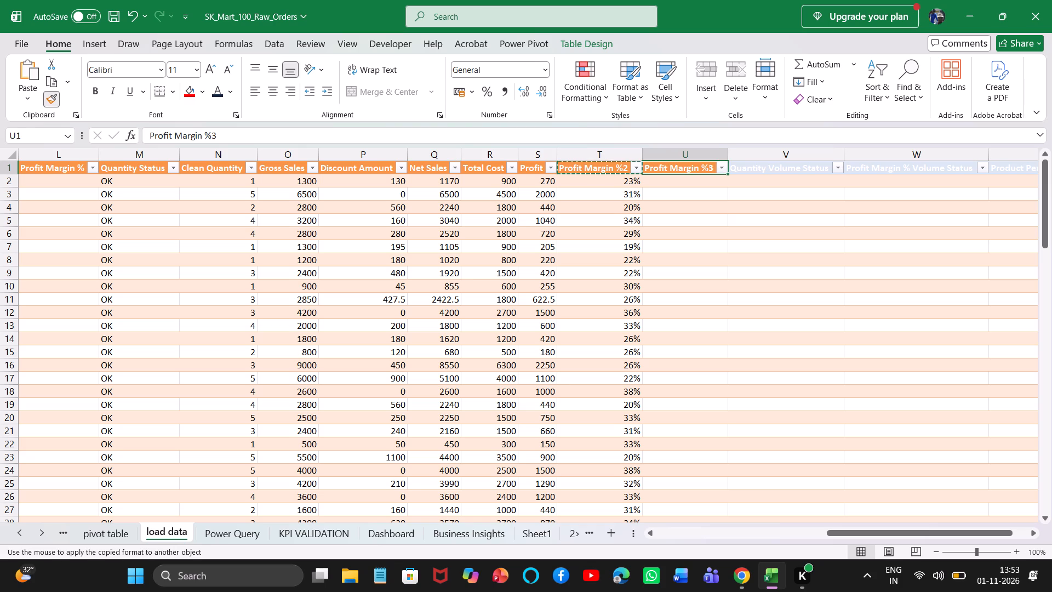
{"action": "left_click", "coordinate": [751, 168]}
{"action": "left_click", "coordinate": [860, 167]}
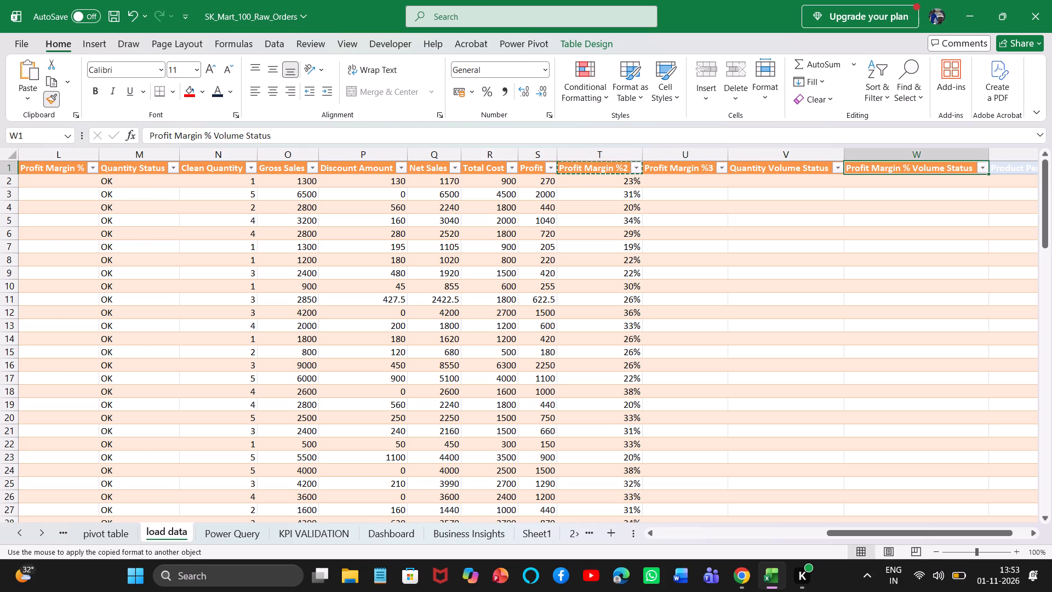
{"action": "left_click", "coordinate": [1004, 166]}
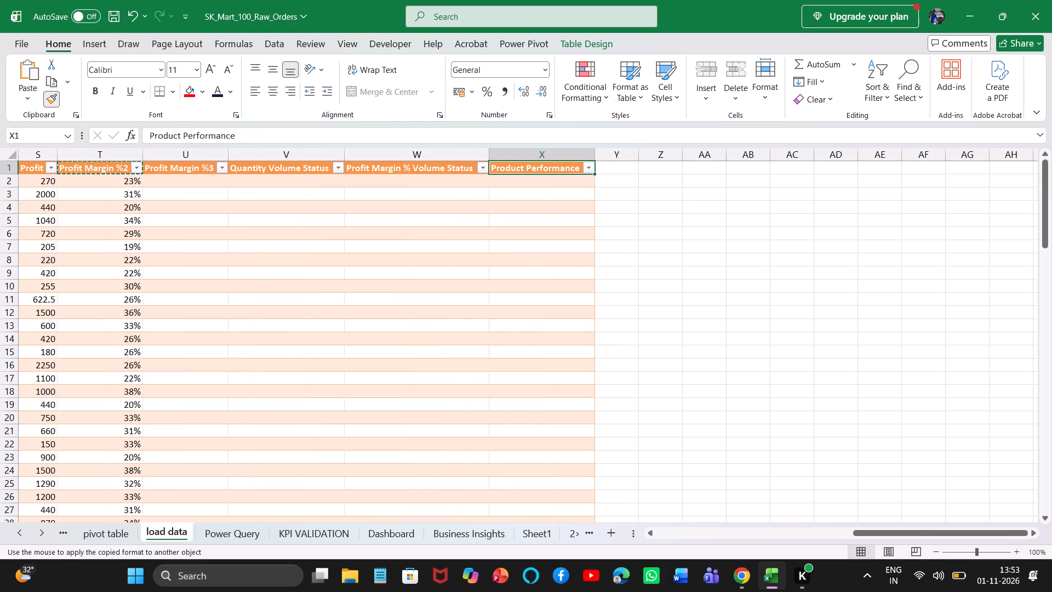
{"action": "left_click", "coordinate": [55, 99]}
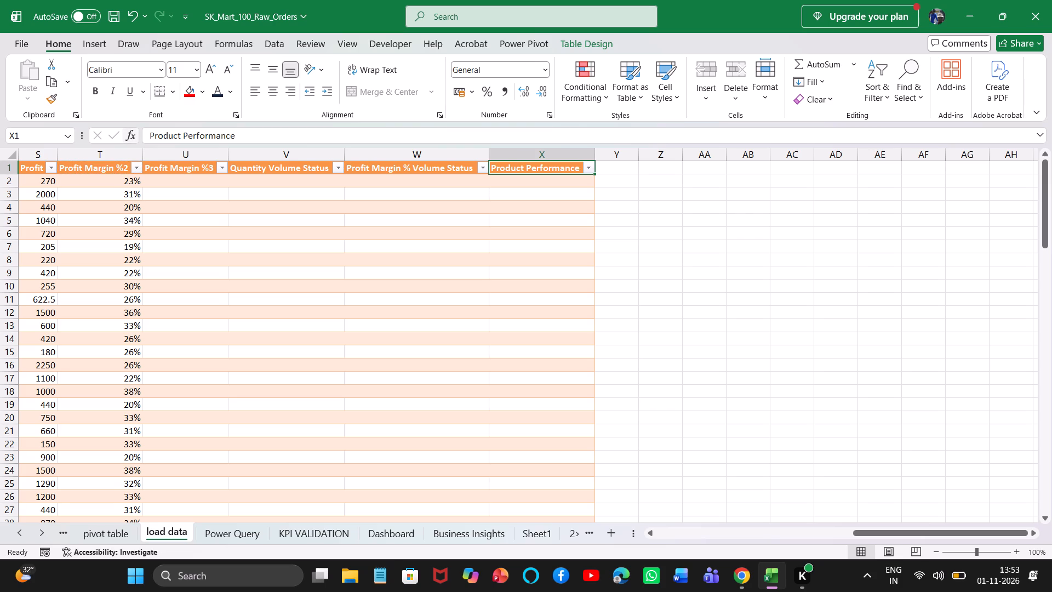
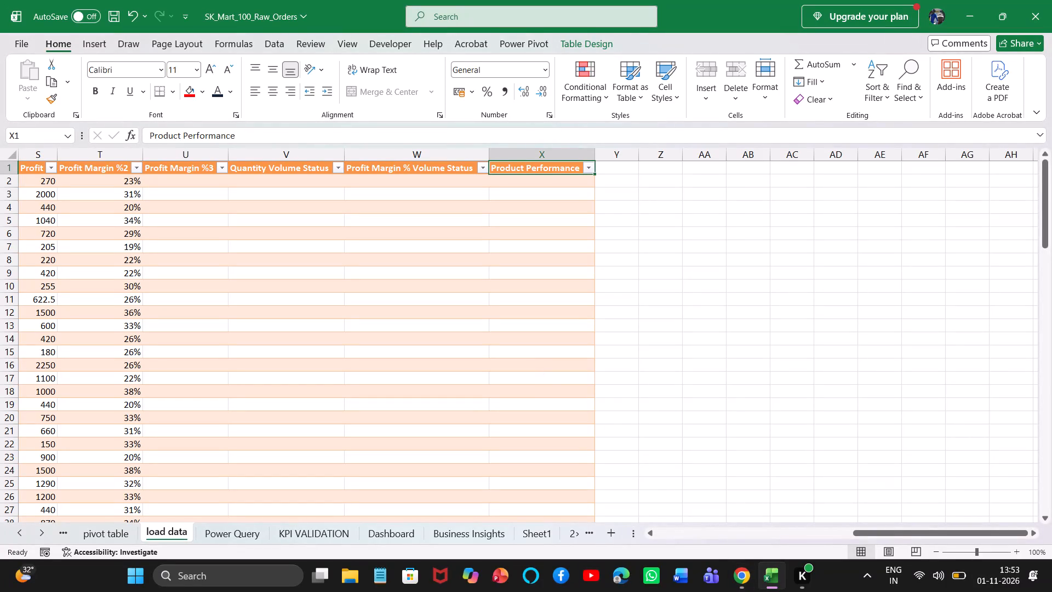
Check the pivot table sheet's classification columns against the load data sheet, and open the Profit Margin %3 header in U1 for editing.
{"action": "left_click", "coordinate": [116, 537]}
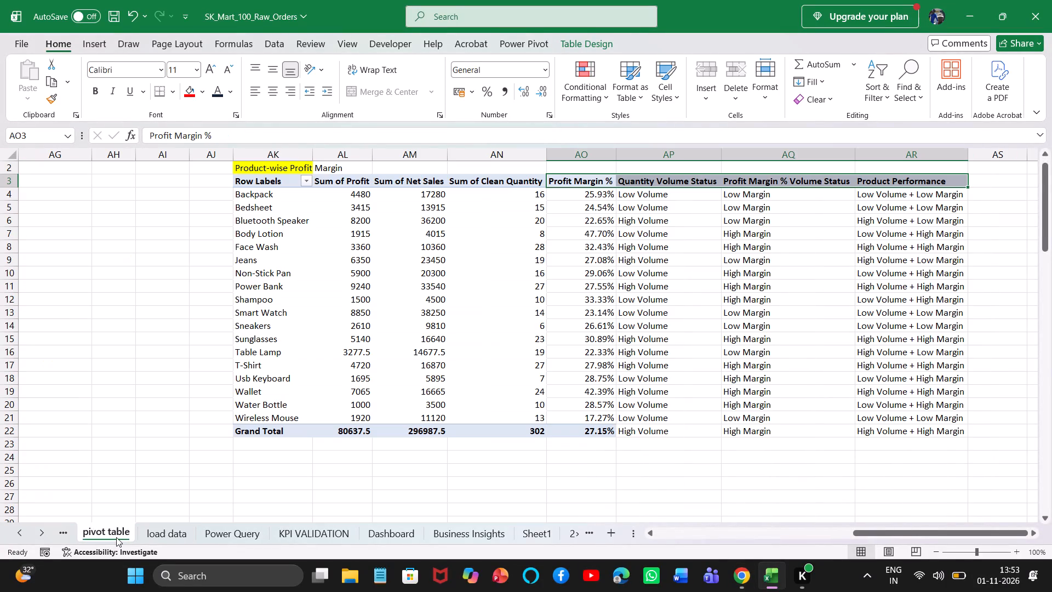
{"action": "left_click", "coordinate": [174, 534]}
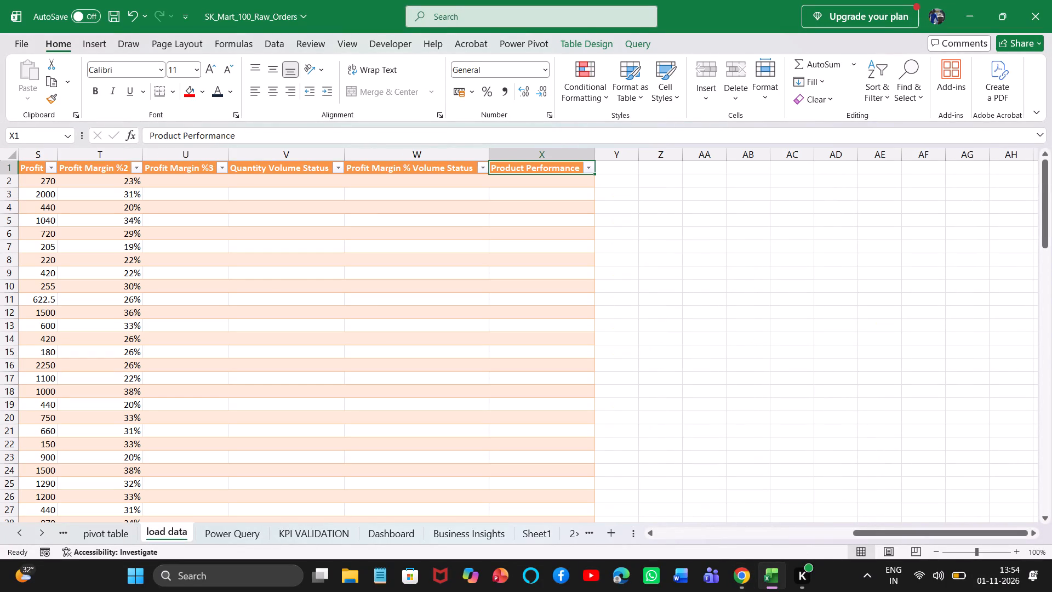
{"action": "double_click", "coordinate": [213, 169]}
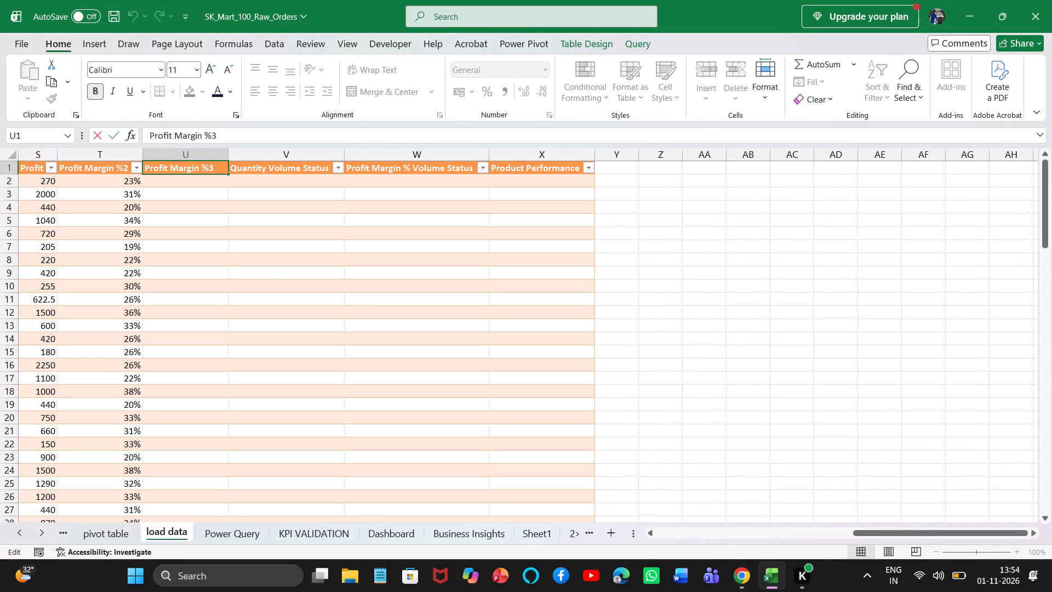
{"action": "left_click_drag", "start_coordinate": [877, 533], "coordinate": [845, 536]}
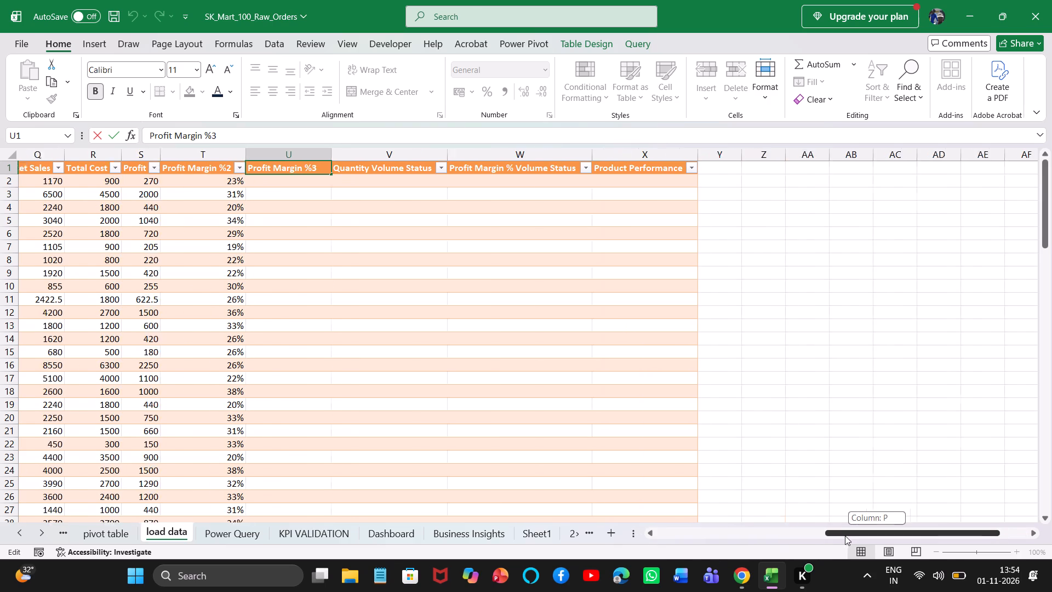
{"action": "left_click_drag", "start_coordinate": [845, 536], "coordinate": [839, 537]}
Switch to the ChatGPT conversation in Chrome to consult the Product Performance rules for the main data table.
{"action": "key", "text": "alt+Tab"}
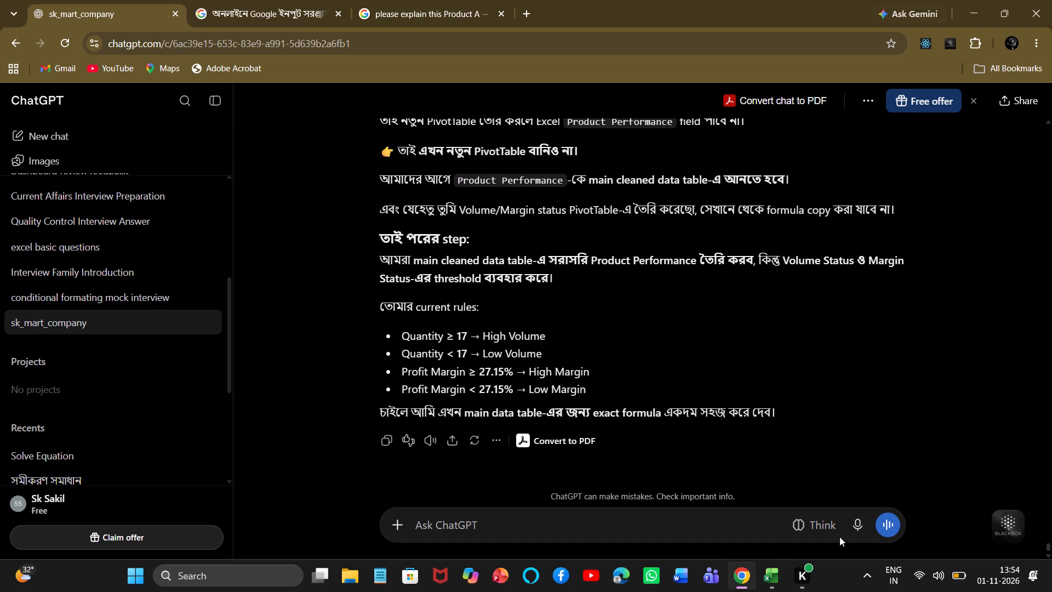
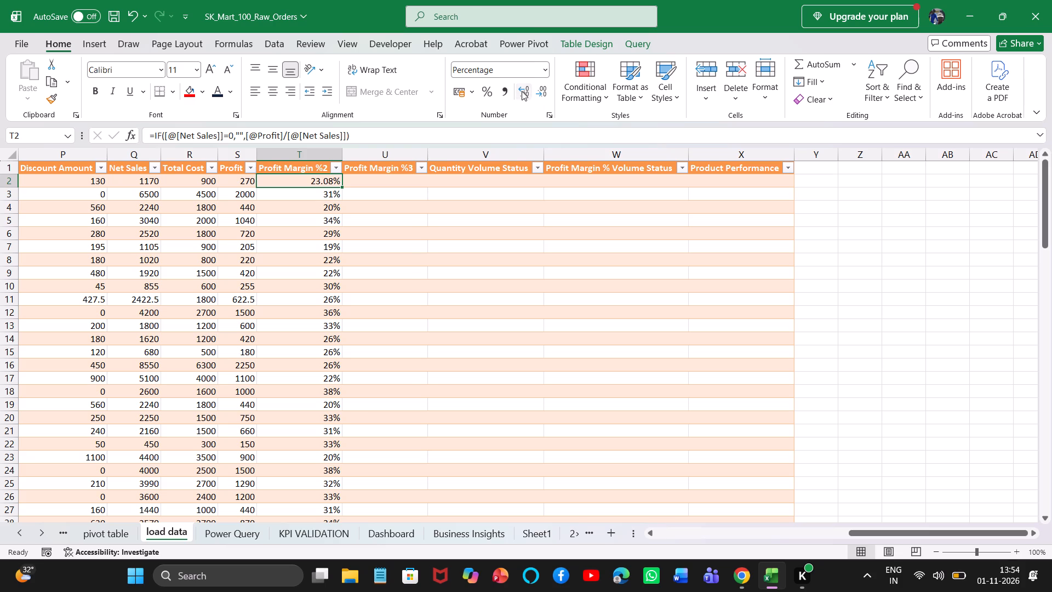
{"action": "double_click", "coordinate": [340, 185]}
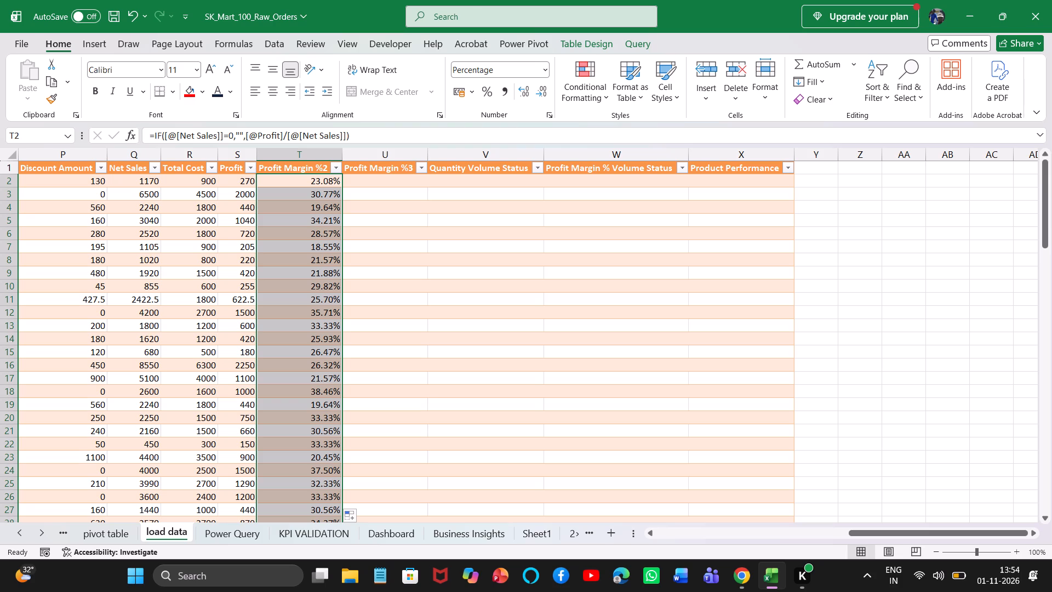
Compare the load data table's columns with the pivot table sheet's classification columns and the volume and margin rules in the ChatGPT conversation.
{"action": "key", "text": "alt+Tab"}
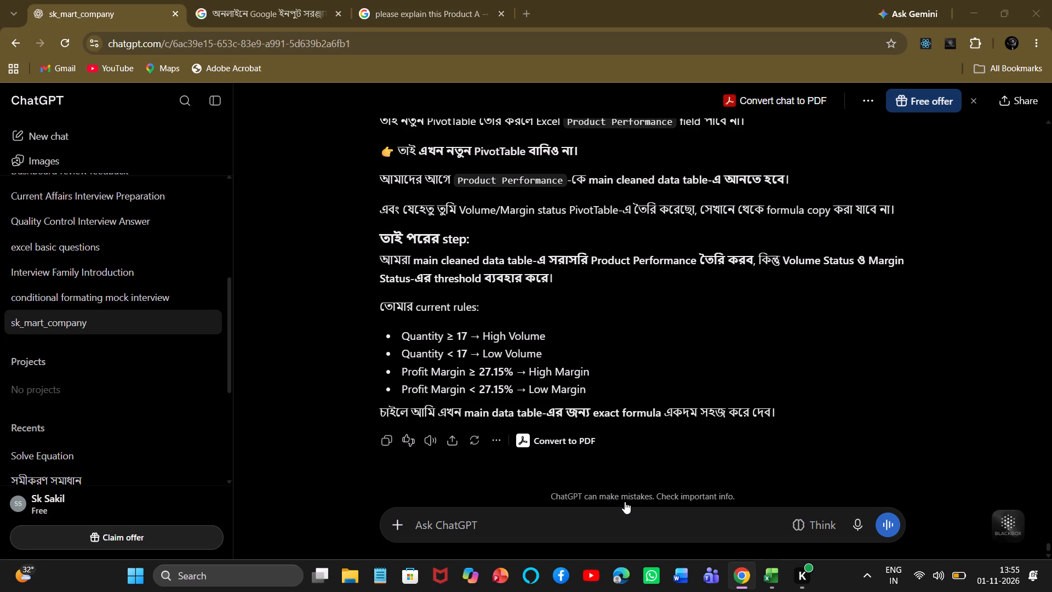
{"action": "key", "text": "alt+Tab"}
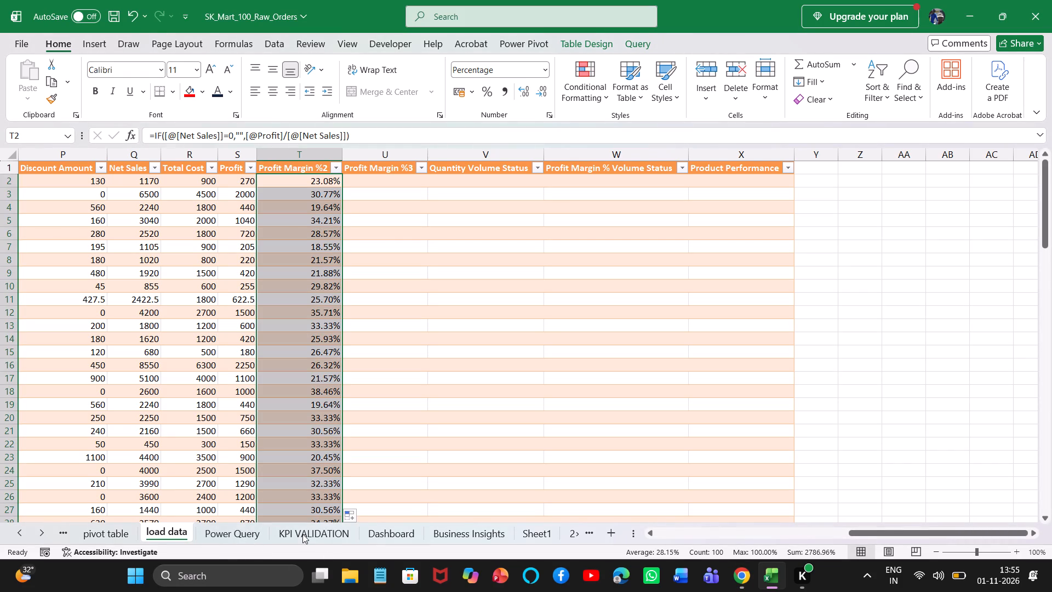
{"action": "left_click", "coordinate": [93, 531]}
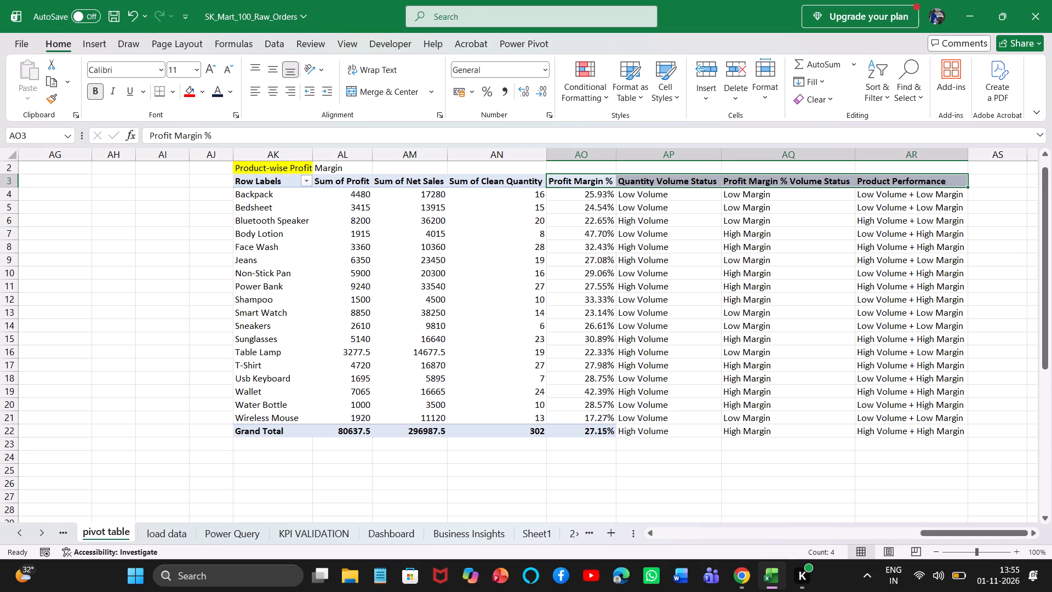
{"action": "key", "text": "alt+Tab"}
{"action": "key", "text": "alt+Tab"}
{"action": "left_click", "coordinate": [167, 532]}
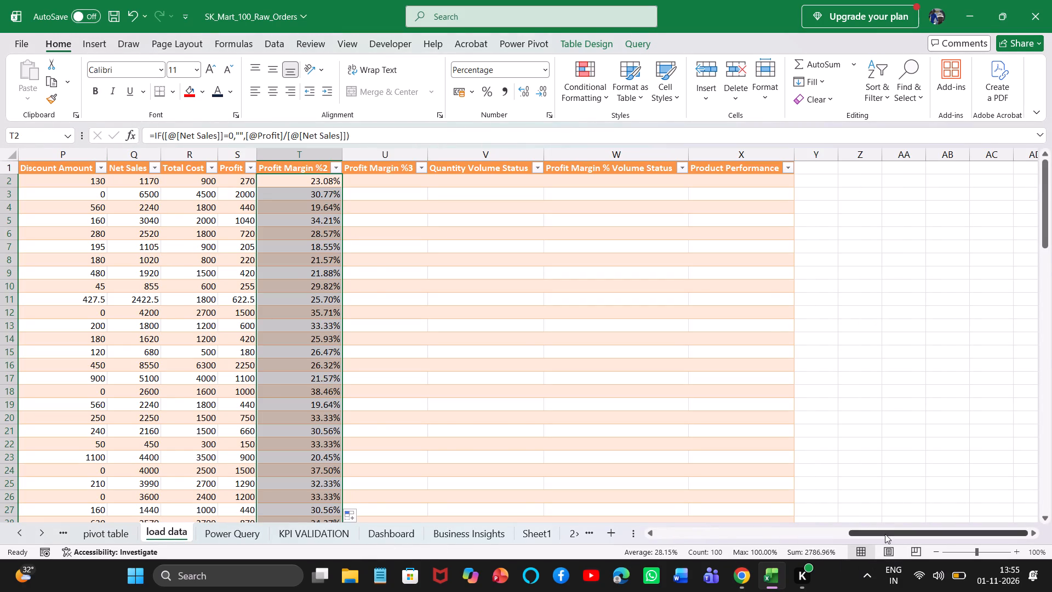
{"action": "left_click_drag", "start_coordinate": [884, 532], "coordinate": [648, 560]}
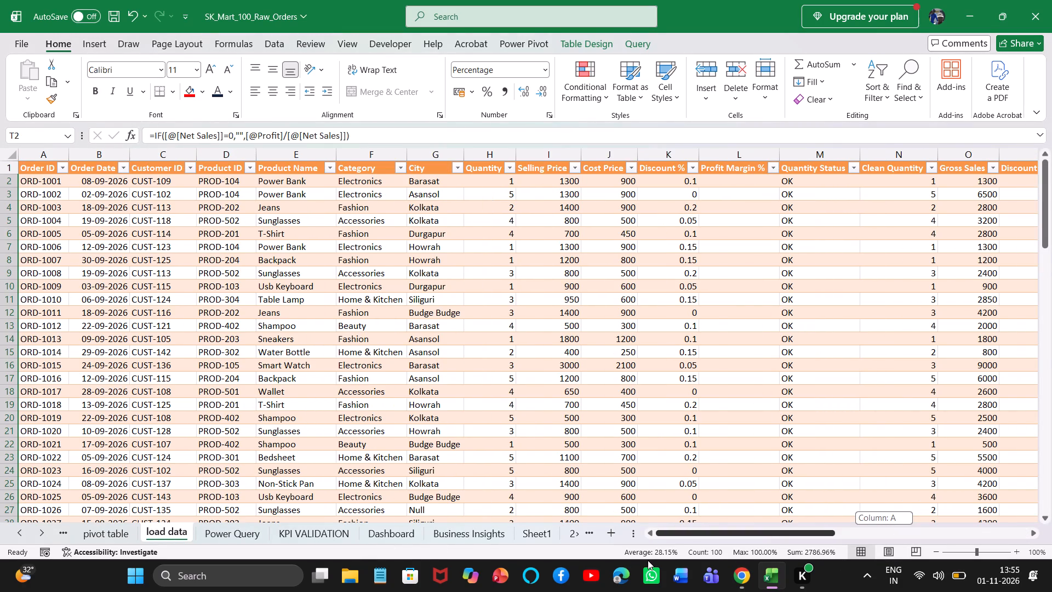
{"action": "left_click_drag", "start_coordinate": [648, 560], "coordinate": [957, 525]}
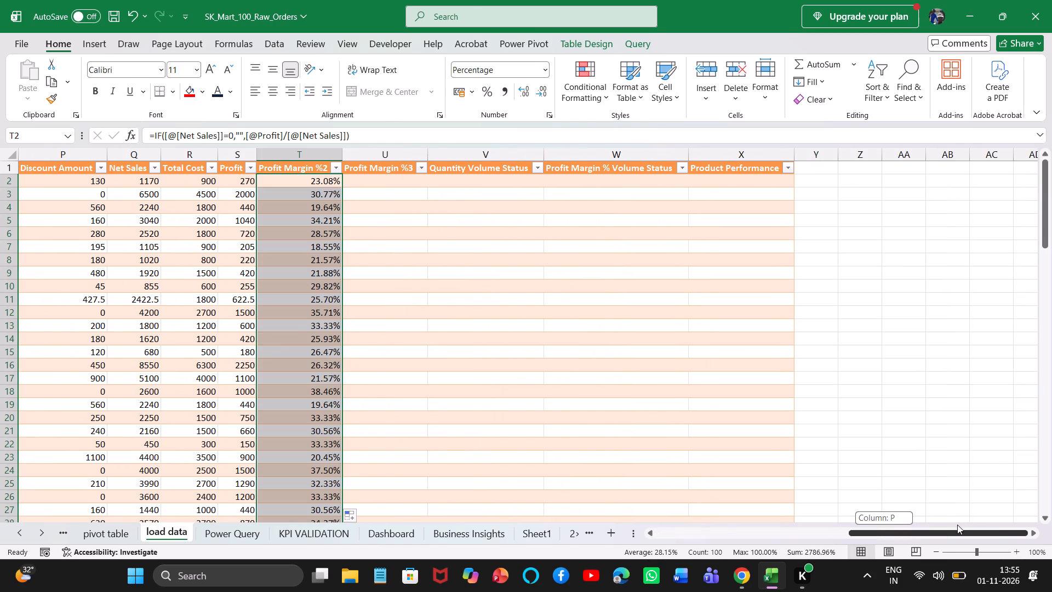
{"action": "left_click_drag", "start_coordinate": [957, 525], "coordinate": [611, 576]}
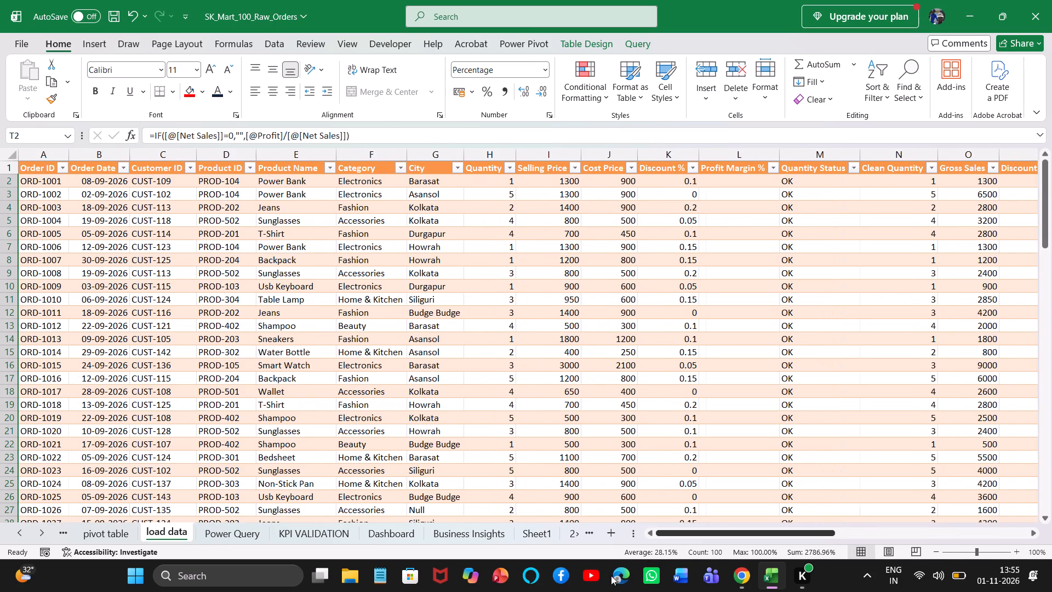
{"action": "key", "text": "alt+Tab"}
{"action": "key", "text": "alt+Tab"}
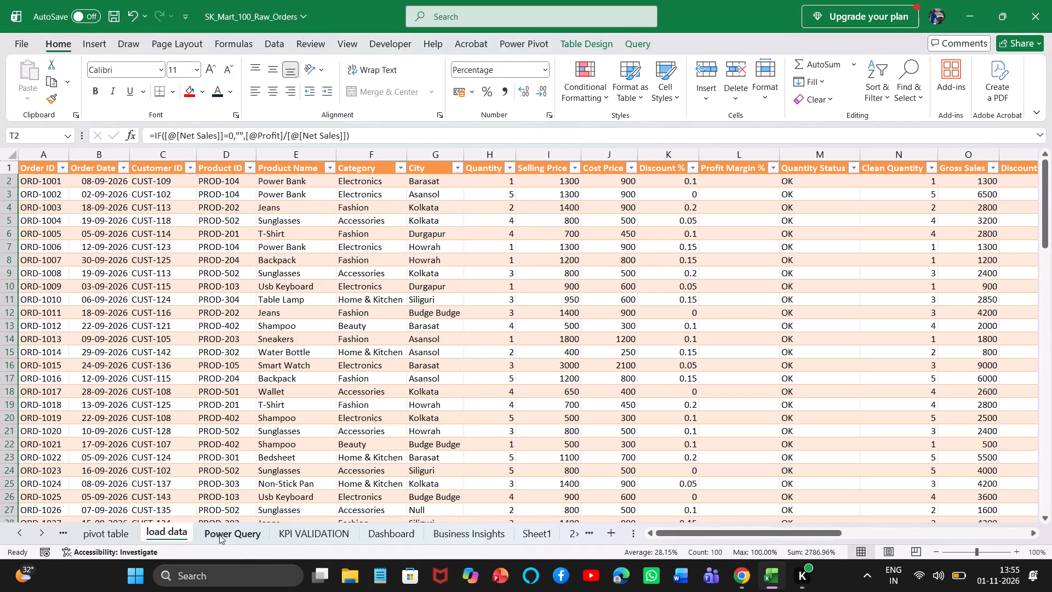
{"action": "left_click", "coordinate": [112, 530]}
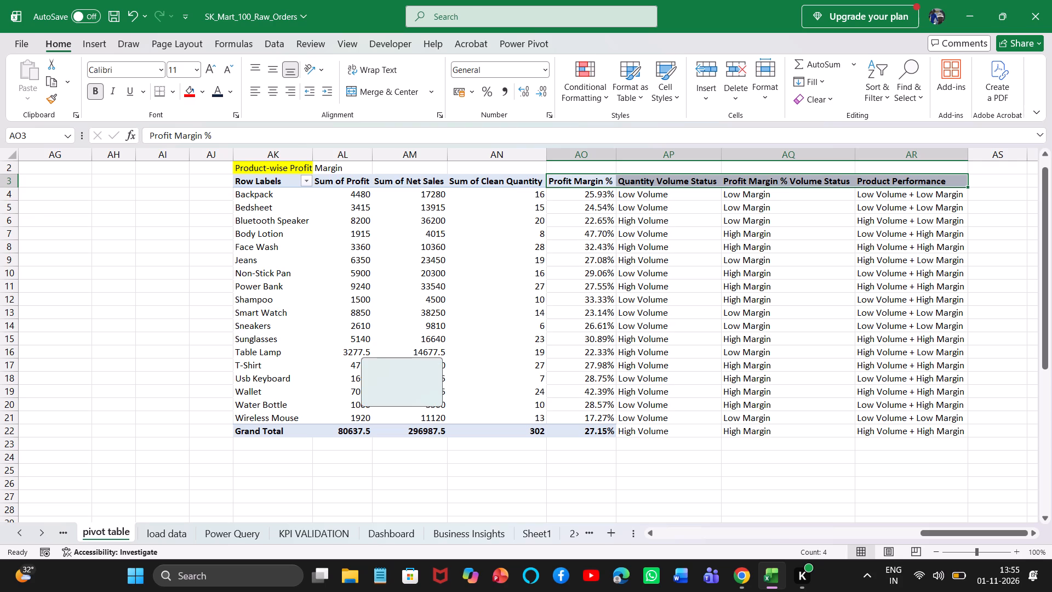
{"action": "key", "text": "alt+Tab"}
{"action": "key", "text": "alt+Tab"}
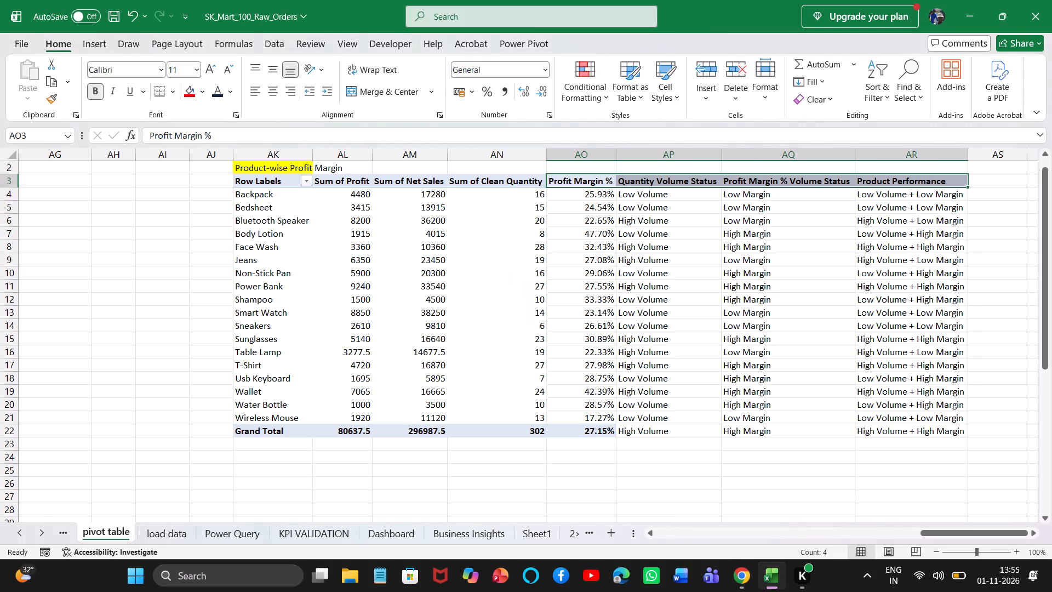
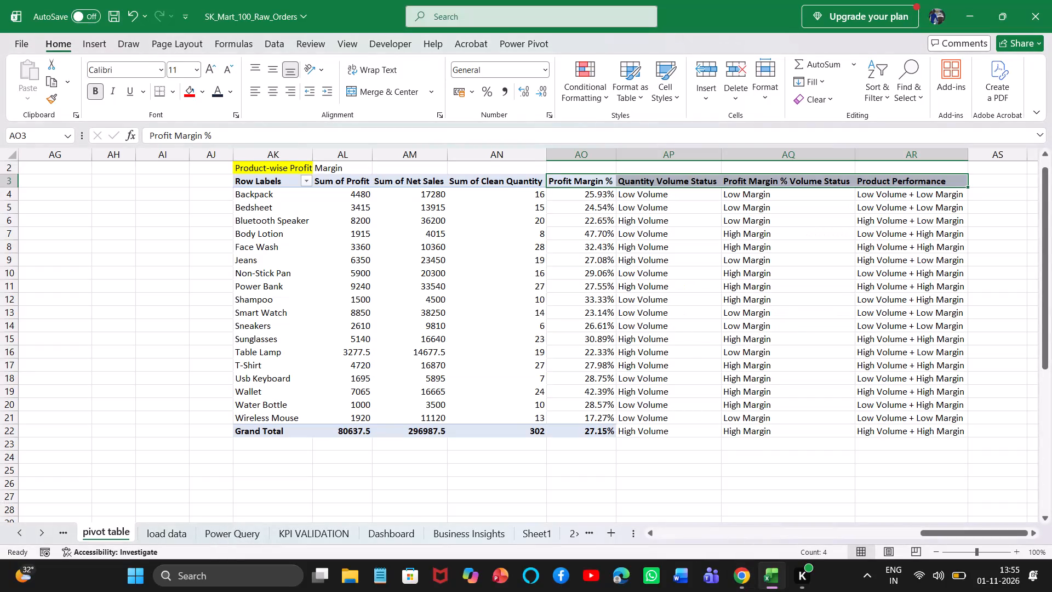
Switch to the Power Query sheet to examine the columns of its orders table.
{"action": "left_click", "coordinate": [228, 536]}
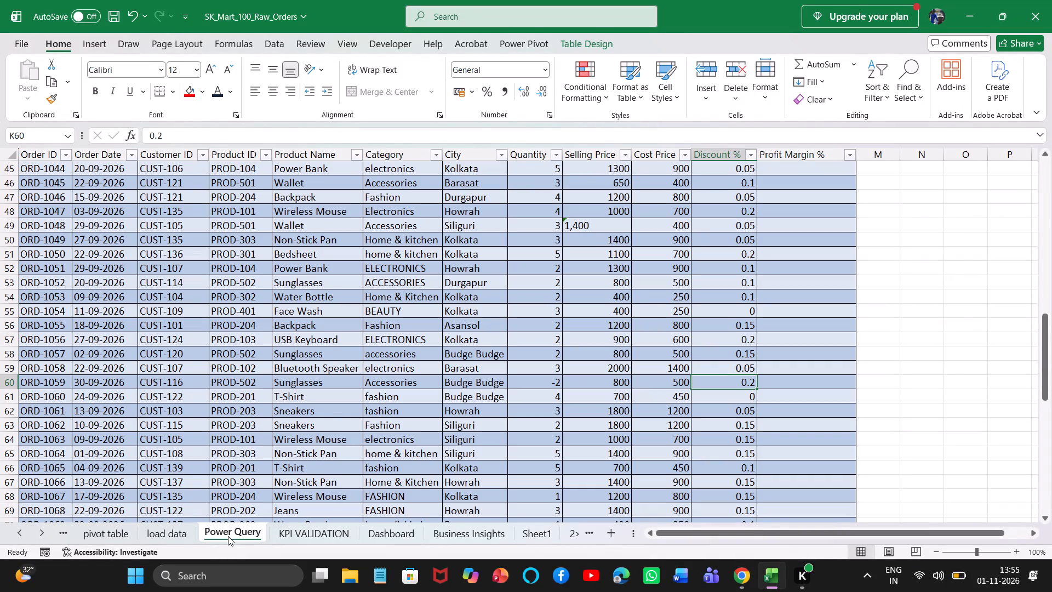